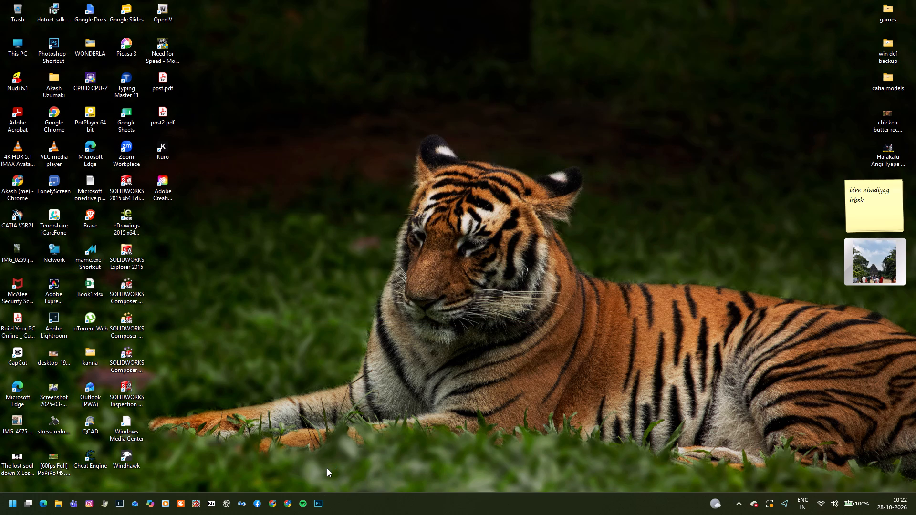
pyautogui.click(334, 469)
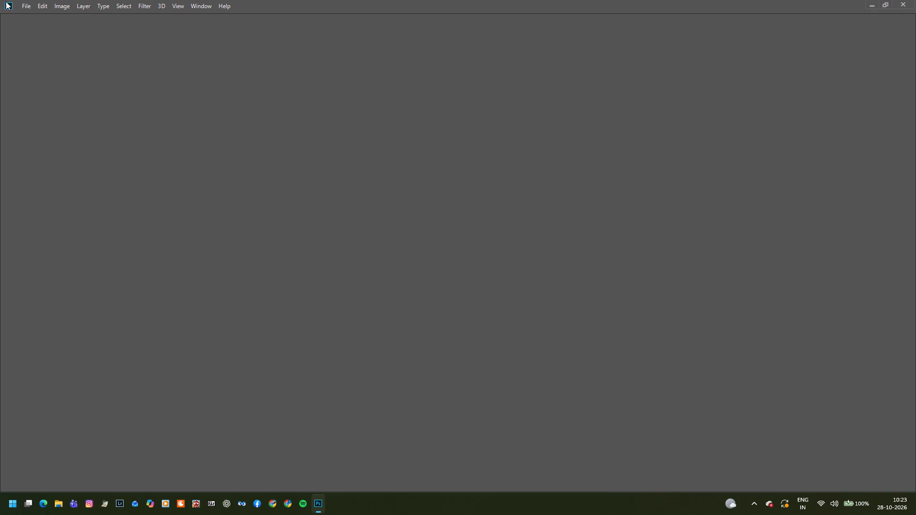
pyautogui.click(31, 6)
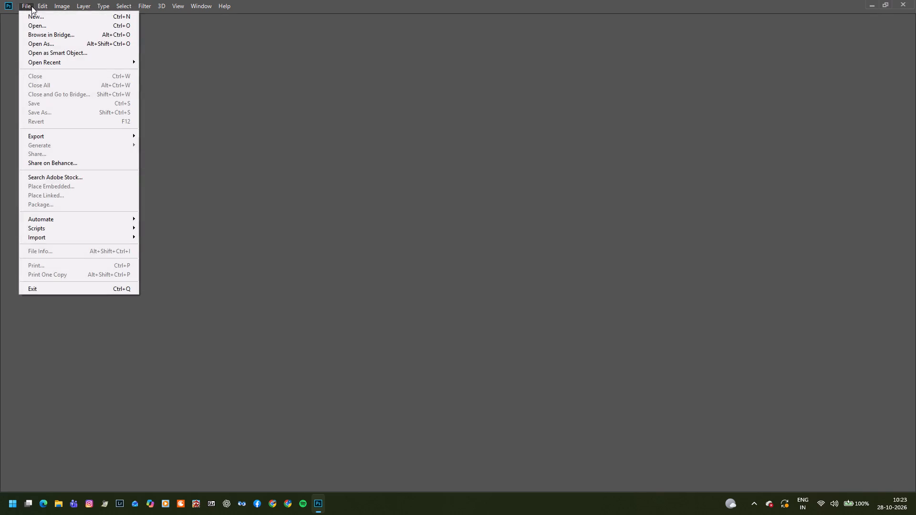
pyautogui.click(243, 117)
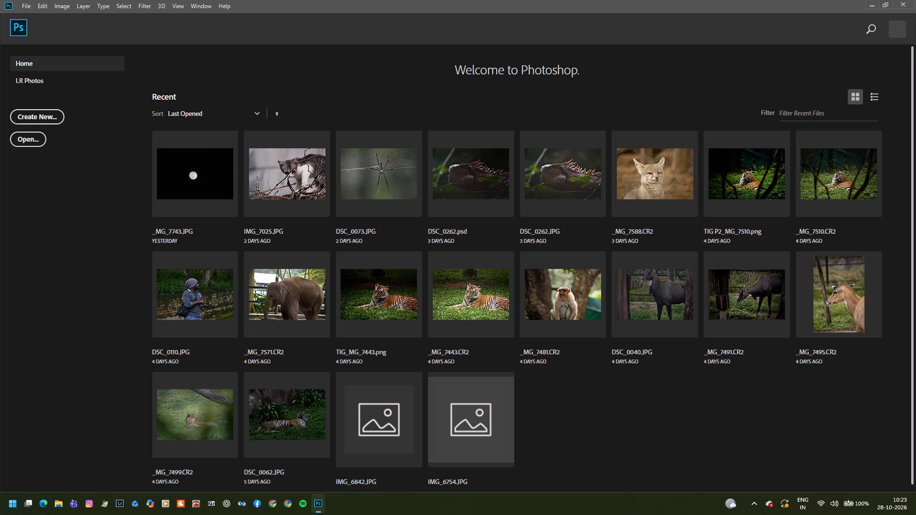
# Start opening an existing image and browse to the canon folder on the WIN10 (F:) drive.
pyautogui.click(22, 135)
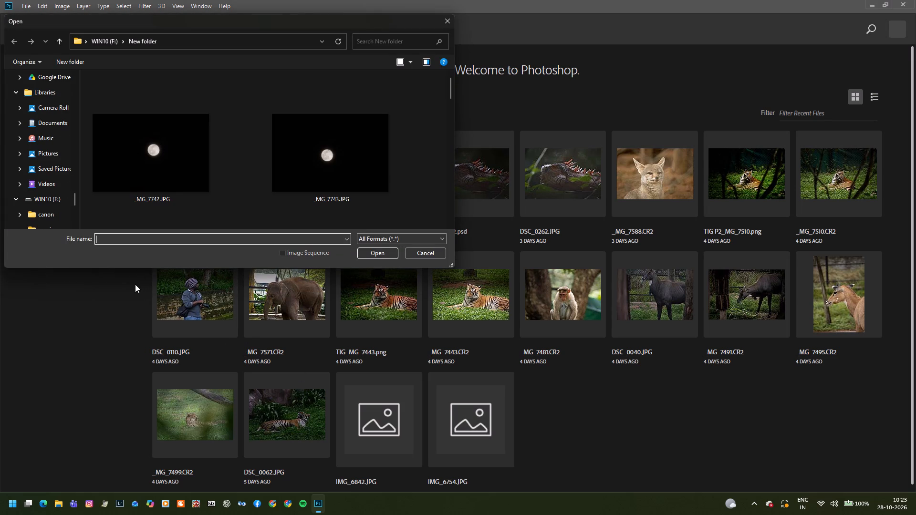
pyautogui.scroll(-4, 287, 83)
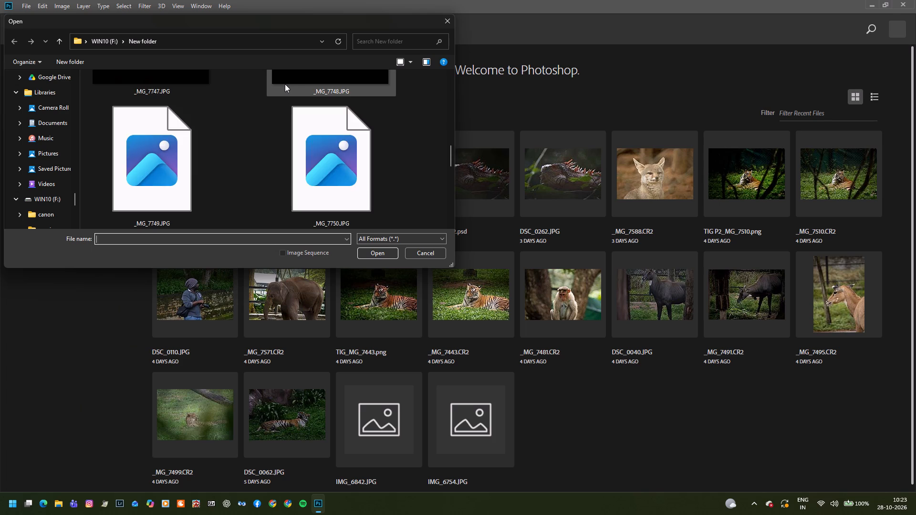
pyautogui.click(106, 45)
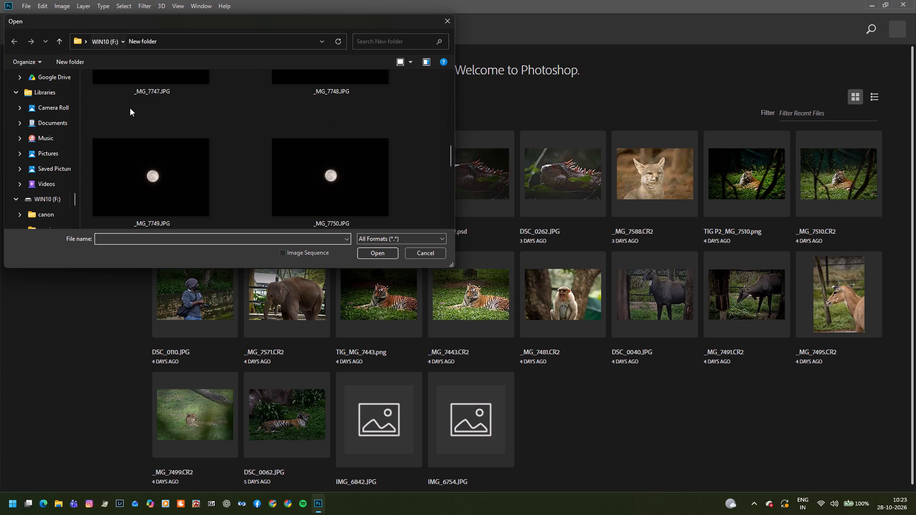
pyautogui.doubleClick(121, 89)
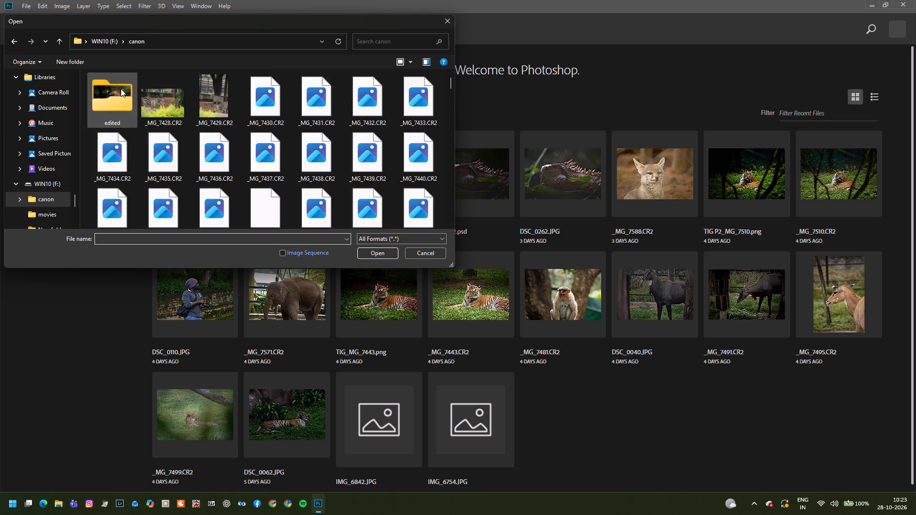
# Find the leopard photo _MG_7597.CR2 in the canon folder and open it in Camera Raw.
pyautogui.scroll(-5, 274, 182)
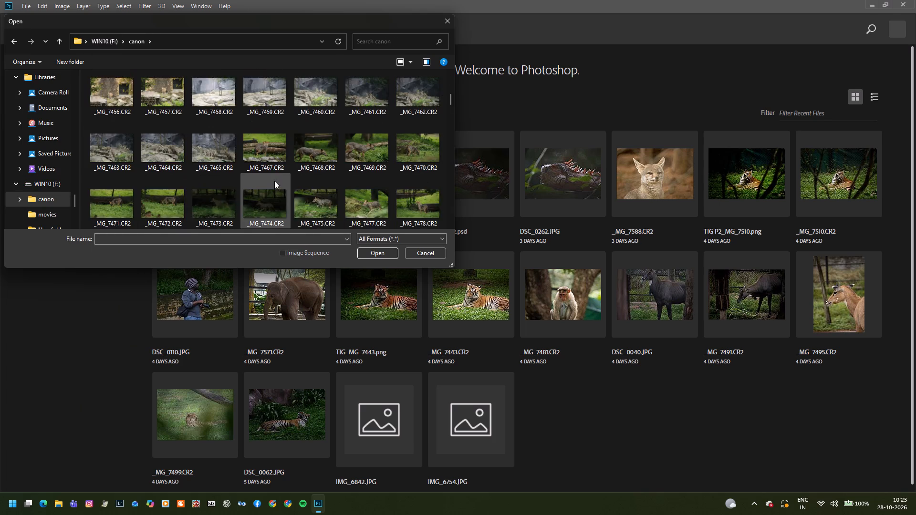
pyautogui.scroll(-5, 274, 181)
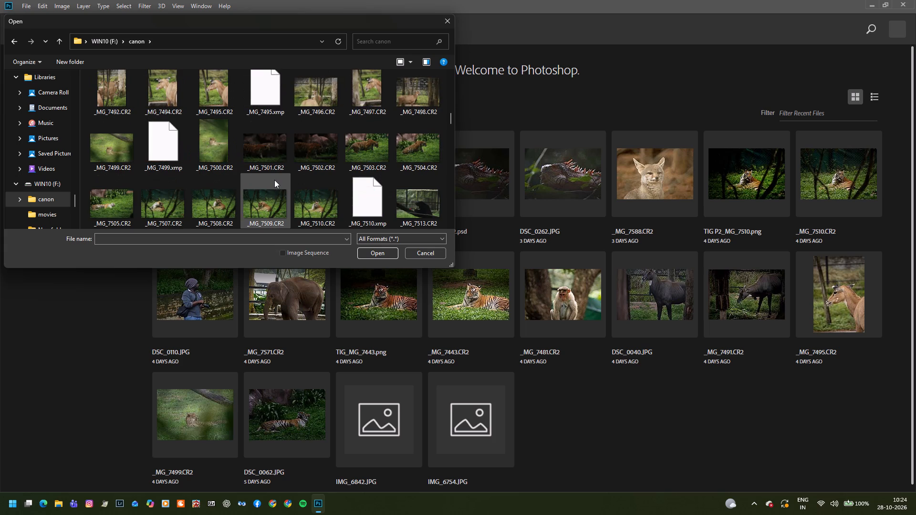
pyautogui.scroll(-5, 274, 180)
pyautogui.scroll(1, 274, 180)
pyautogui.scroll(-2, 274, 180)
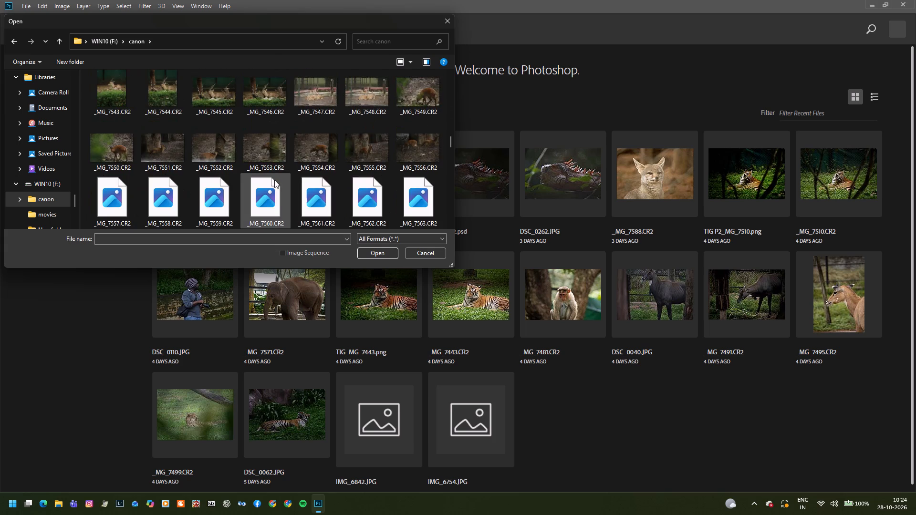
pyautogui.scroll(-2, 274, 180)
pyautogui.scroll(1, 274, 180)
pyautogui.scroll(-5, 274, 180)
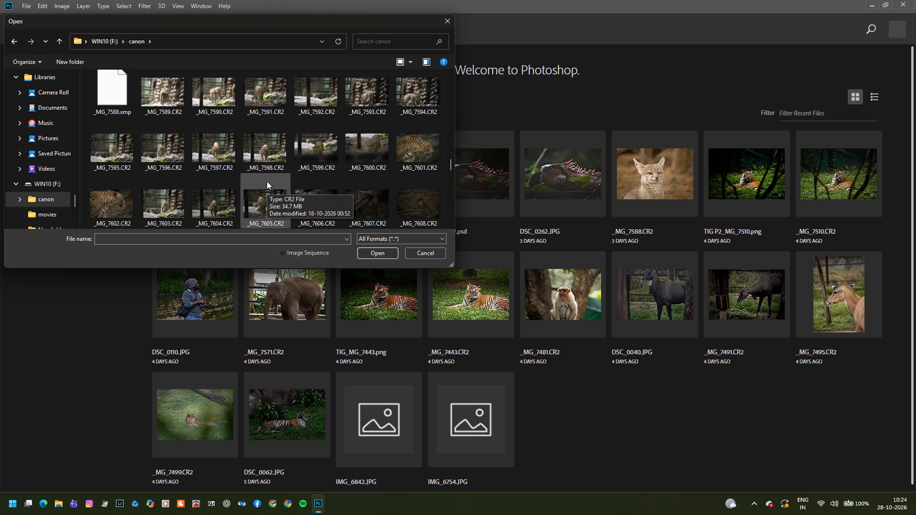
pyautogui.scroll(-2, 244, 175)
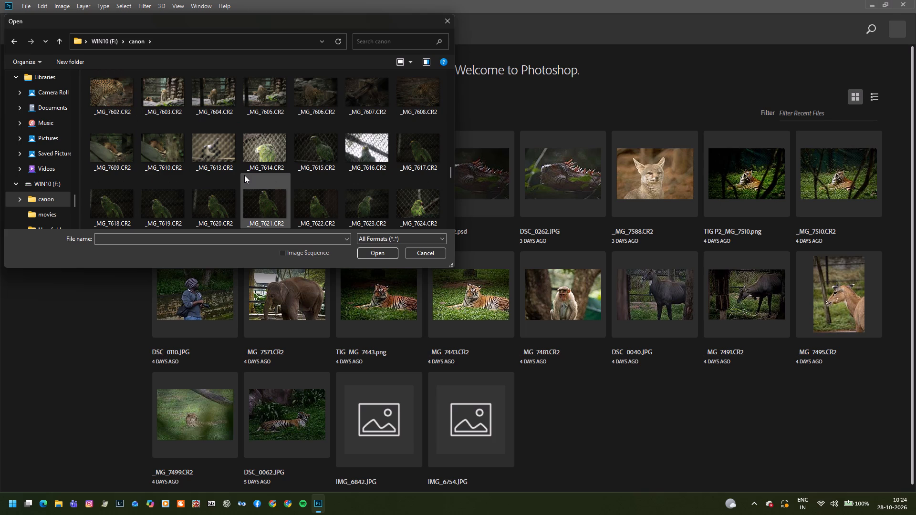
pyautogui.scroll(1, 225, 171)
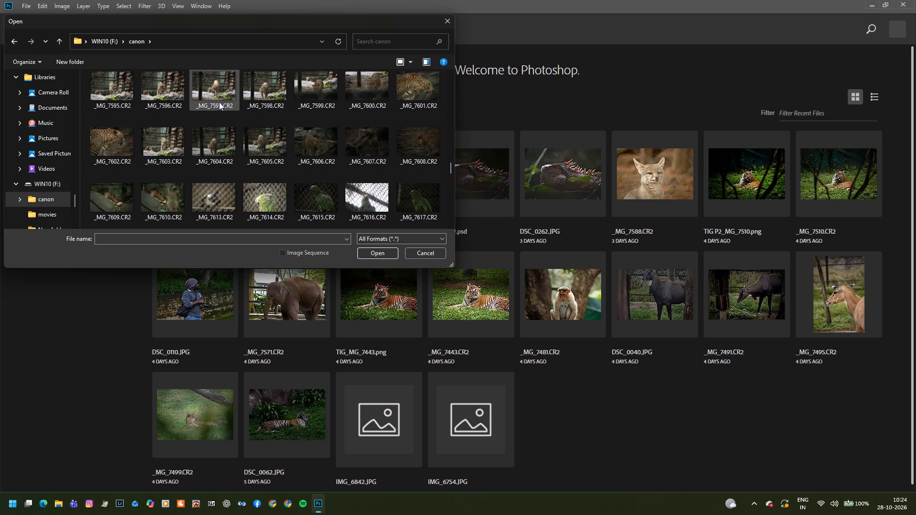
pyautogui.doubleClick(208, 95)
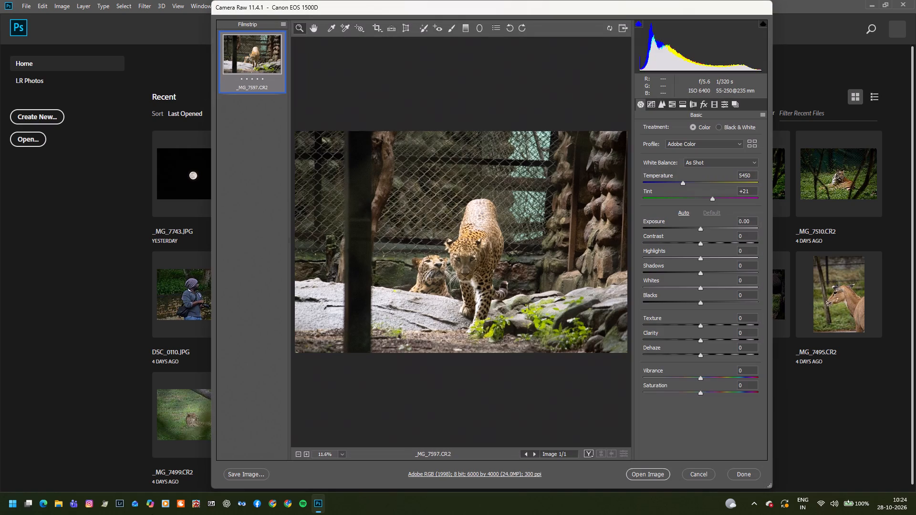
# Raise the photo's Exposure to +0.20 in the Basic adjustments.
pyautogui.click(700, 230)
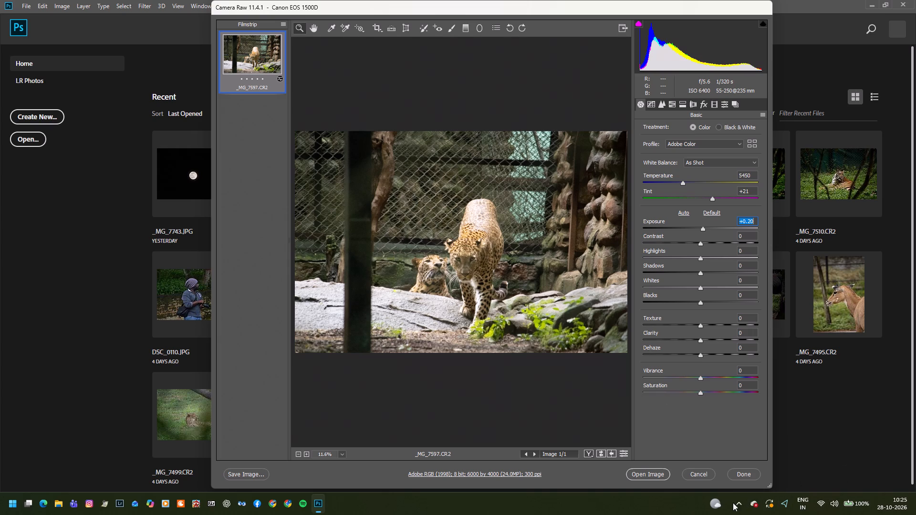
# Show the hidden background app icons in the Windows system tray.
pyautogui.click(740, 502)
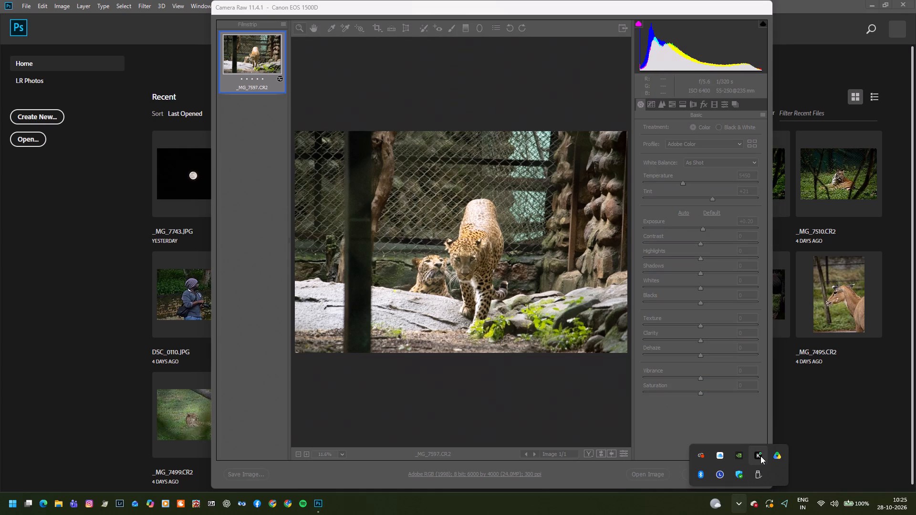
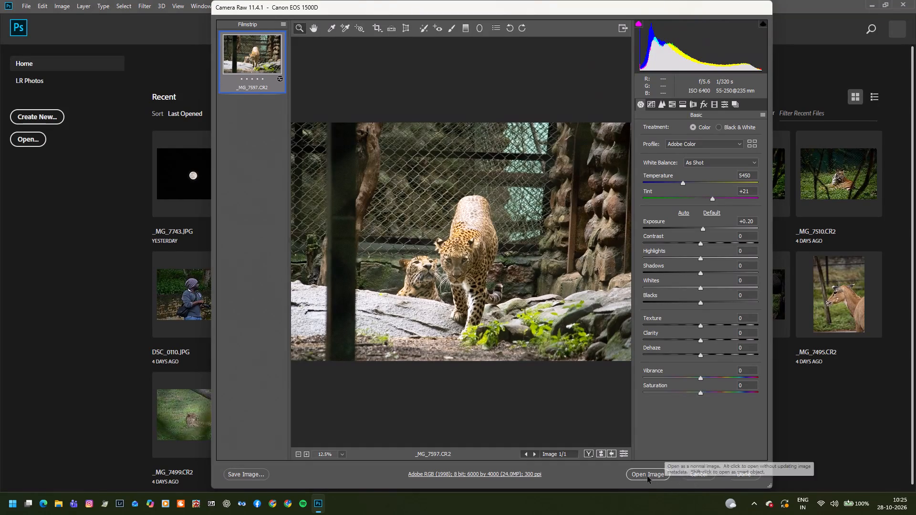
# Open the adjusted leopard raw photo from Camera Raw as a normal image for editing.
pyautogui.click(647, 476)
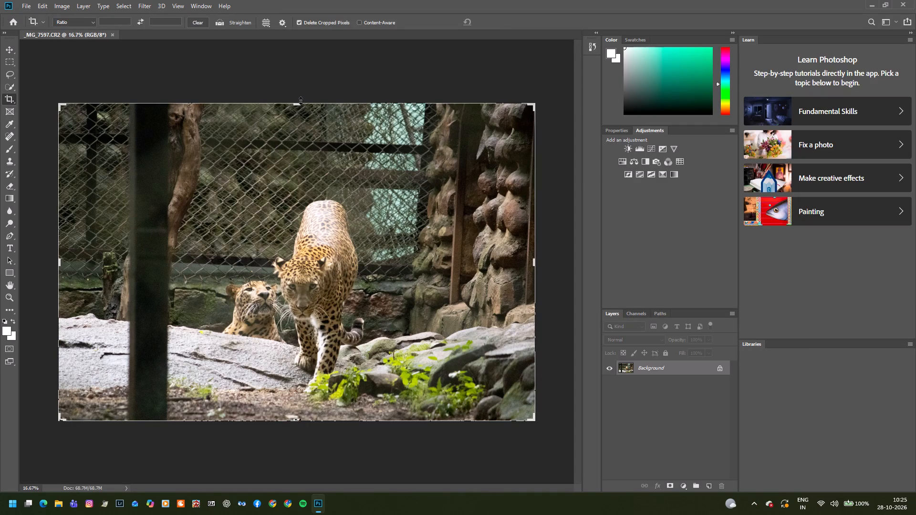
# Crop the photo tighter around the two leopards, cutting off the dark post, the upper fence strip and the lower ground.
pyautogui.moveTo(297, 103); pyautogui.dragTo(300, 128)
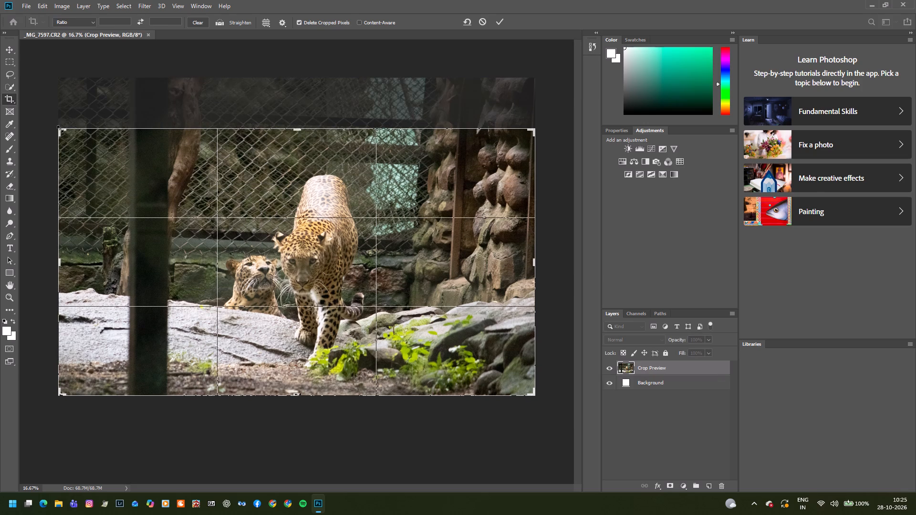
pyautogui.moveTo(60, 129); pyautogui.dragTo(122, 133)
pyautogui.moveTo(145, 138); pyautogui.dragTo(157, 140)
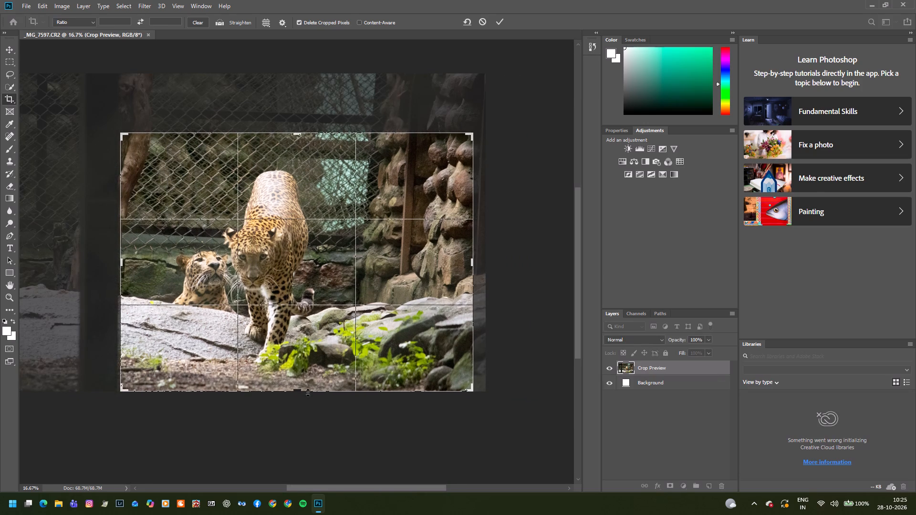
pyautogui.click(296, 385)
pyautogui.moveTo(294, 390); pyautogui.dragTo(298, 370)
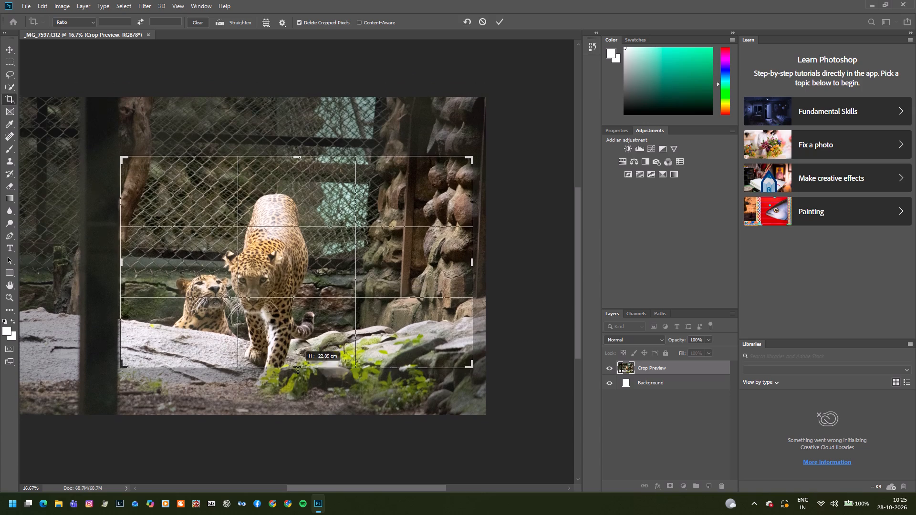
pyautogui.moveTo(298, 370); pyautogui.dragTo(298, 371)
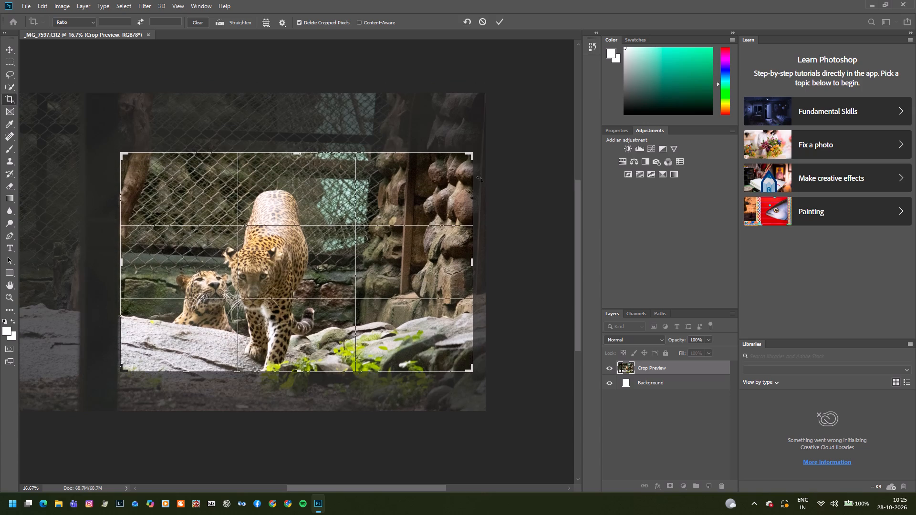
pyautogui.moveTo(472, 150); pyautogui.dragTo(478, 153)
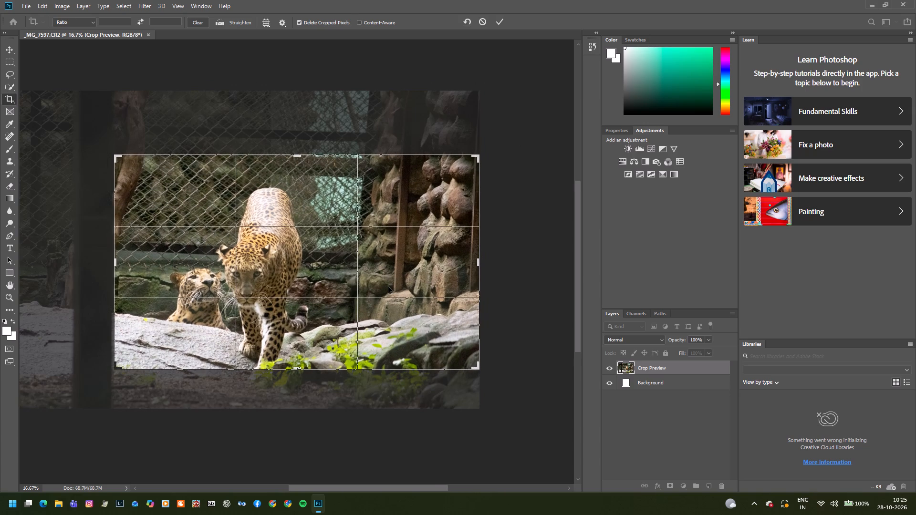
pyautogui.press('Return')
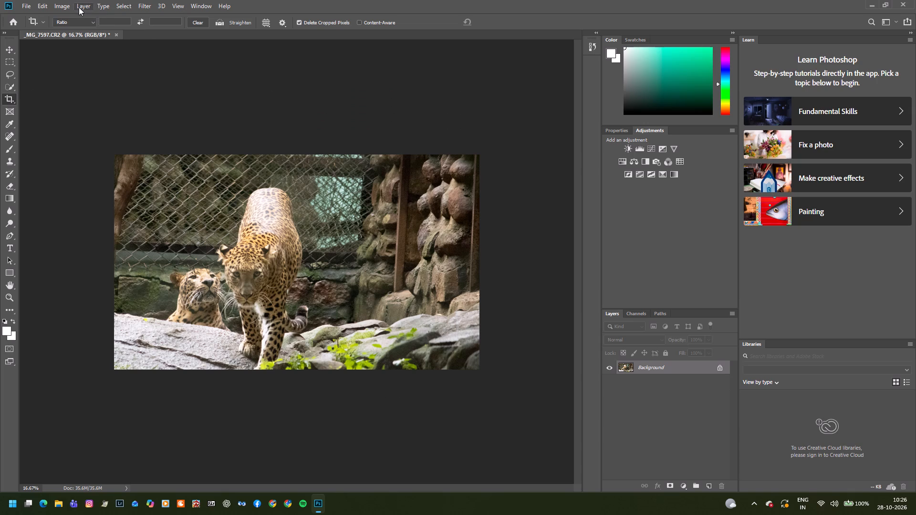
# Select the walking leopard automatically with Select Subject.
pyautogui.click(127, 6)
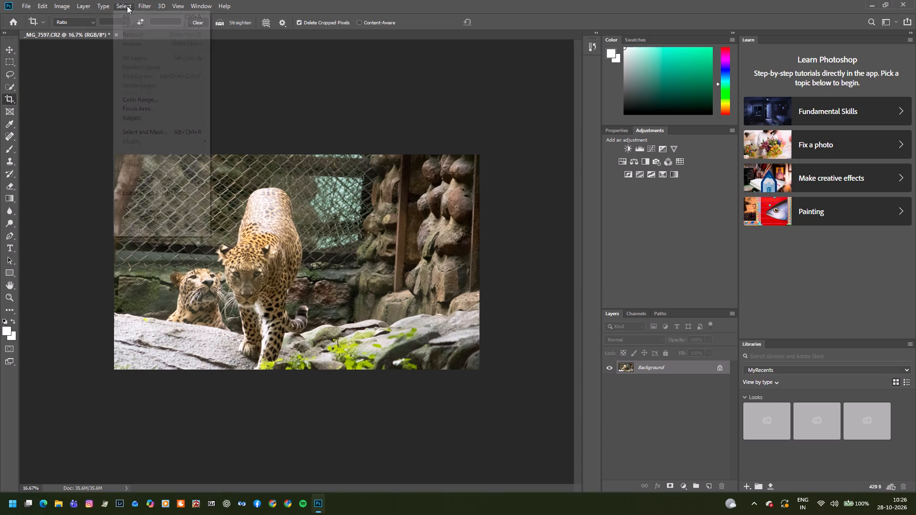
pyautogui.click(149, 114)
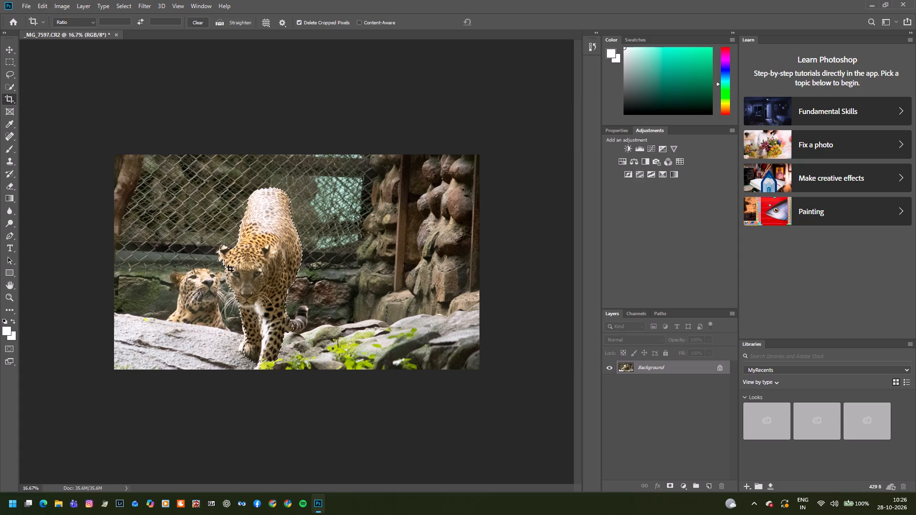
pyautogui.rightClick(216, 293)
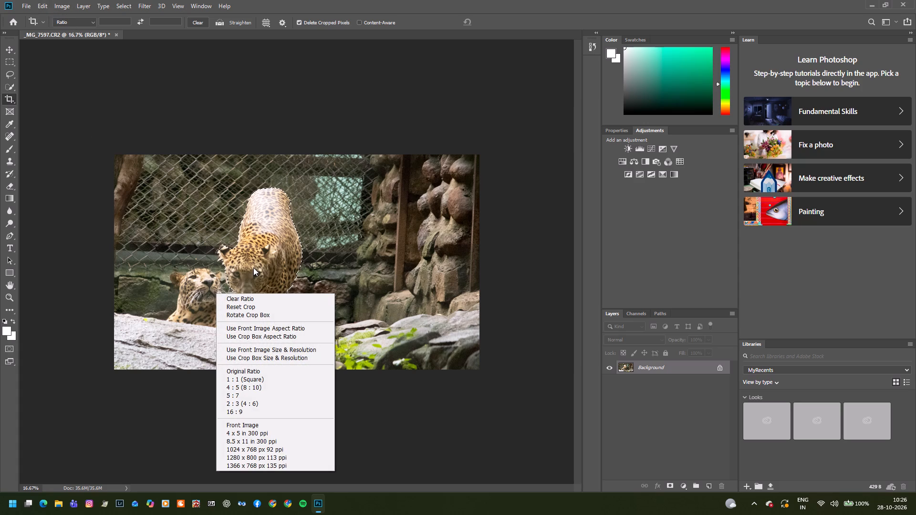
pyautogui.click(253, 268)
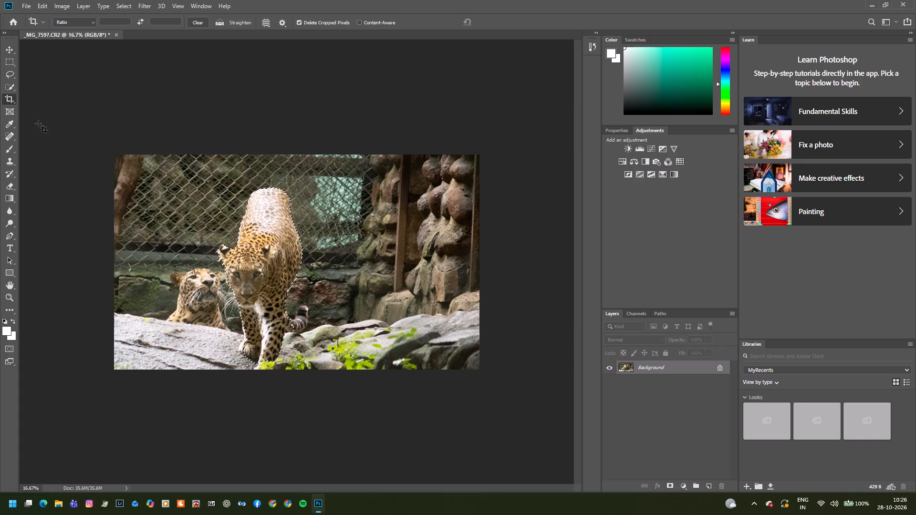
# Use the Quick Selection tool to add the missing edge of the walking leopard's front leg and paw to the selection.
pyautogui.click(11, 86)
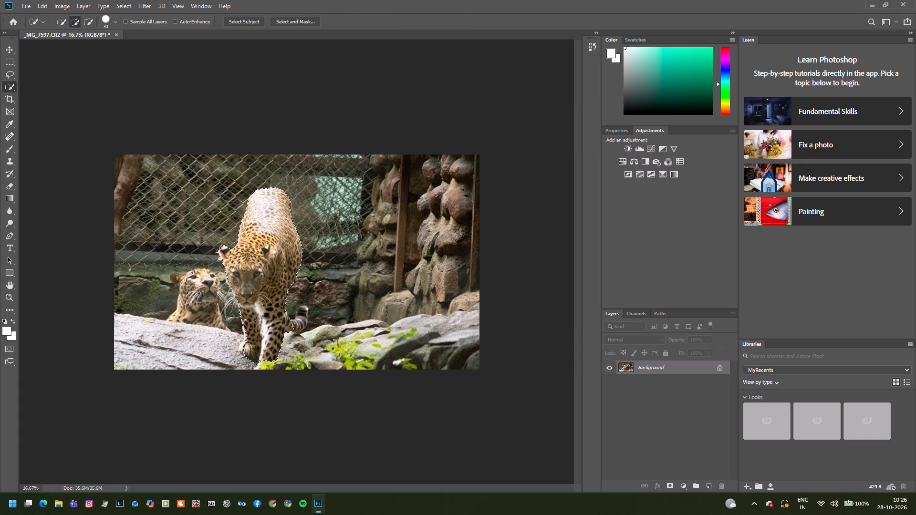
pyautogui.click(244, 332)
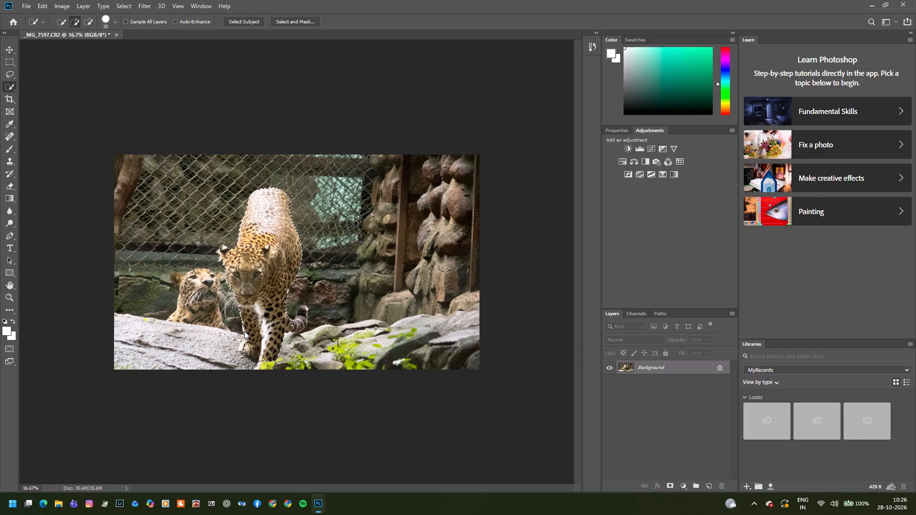
pyautogui.click(244, 328)
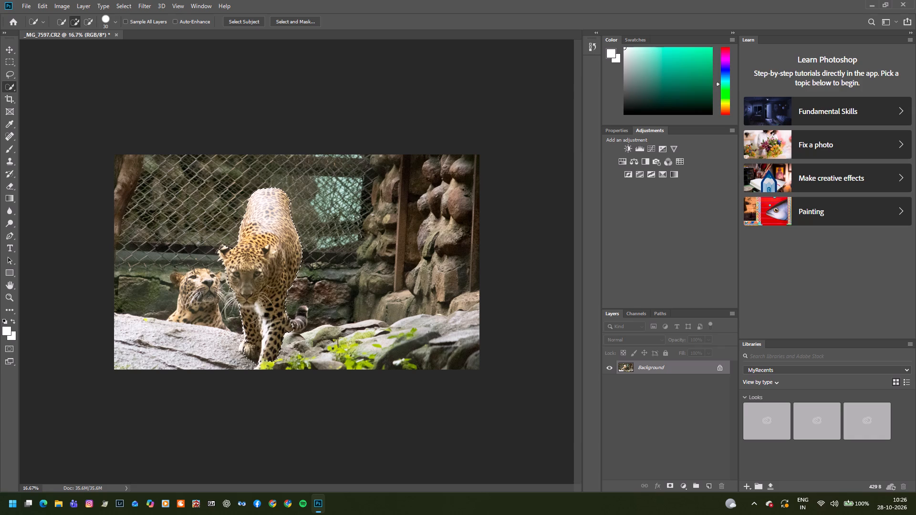
pyautogui.click(246, 338)
pyautogui.click(245, 338)
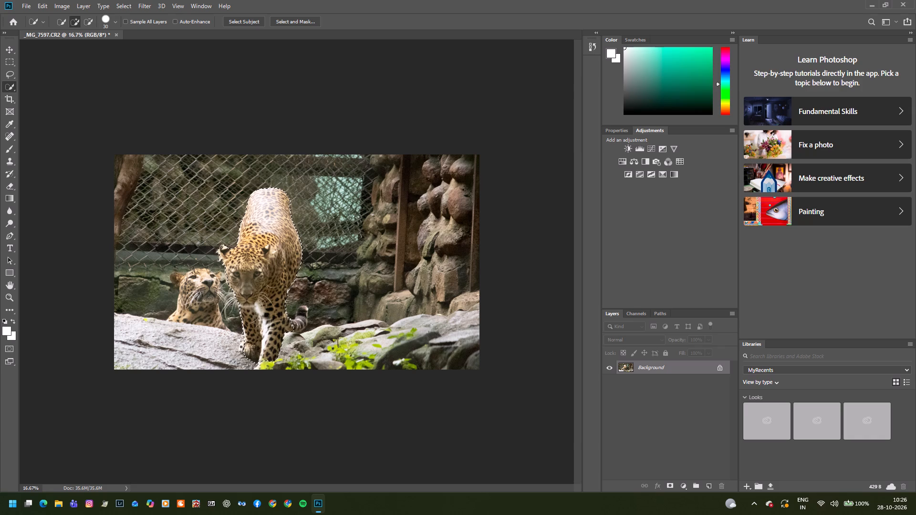
pyautogui.click(244, 346)
pyautogui.click(242, 346)
# Invert the selection, brush in the background beside the walking leopard's front leg with Quick Selection, and invert it back.
pyautogui.rightClick(246, 340)
pyautogui.click(281, 184)
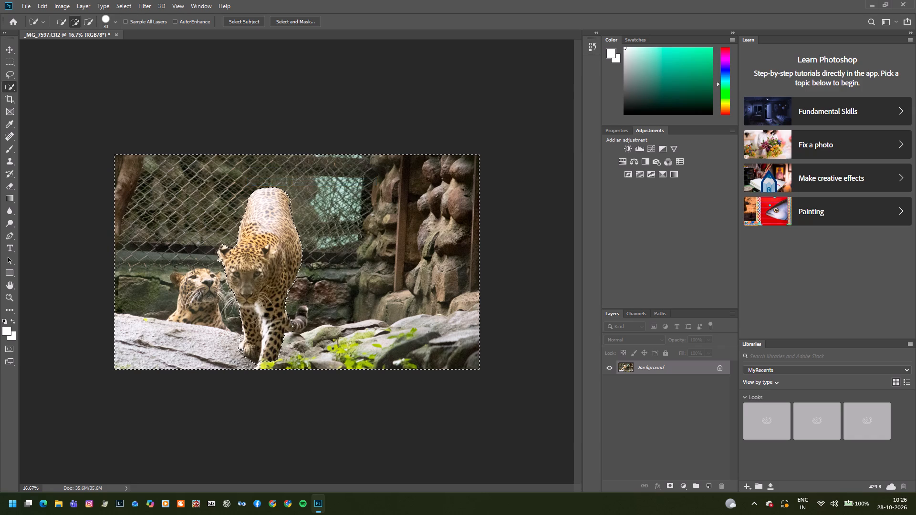
pyautogui.click(241, 341)
pyautogui.click(244, 340)
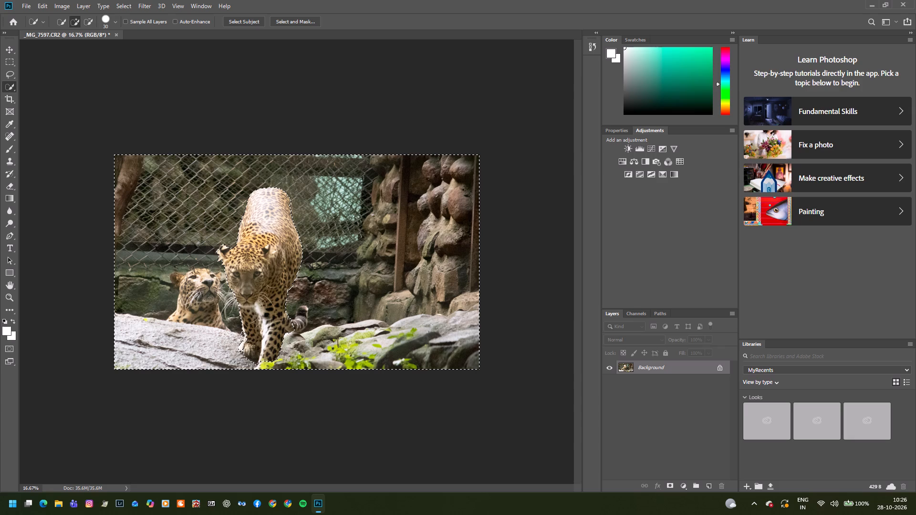
pyautogui.click(243, 331)
pyautogui.click(243, 330)
pyautogui.click(243, 333)
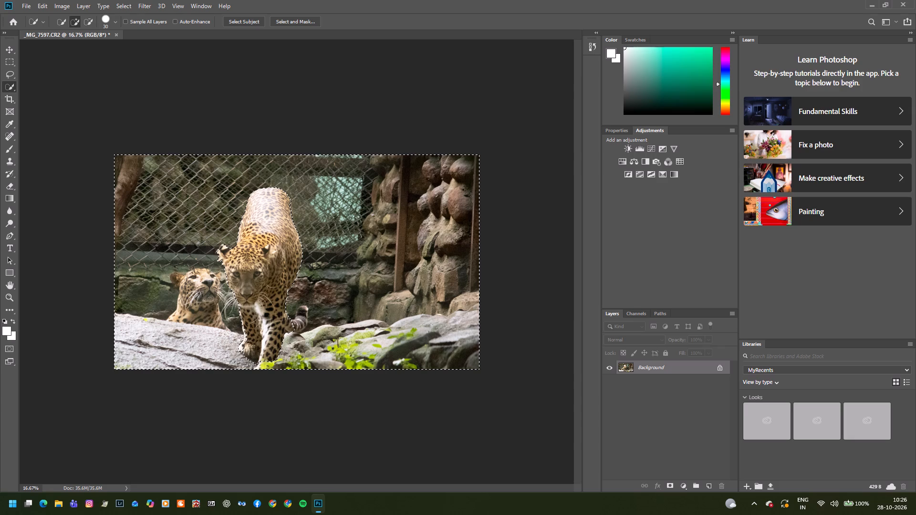
pyautogui.rightClick(251, 327)
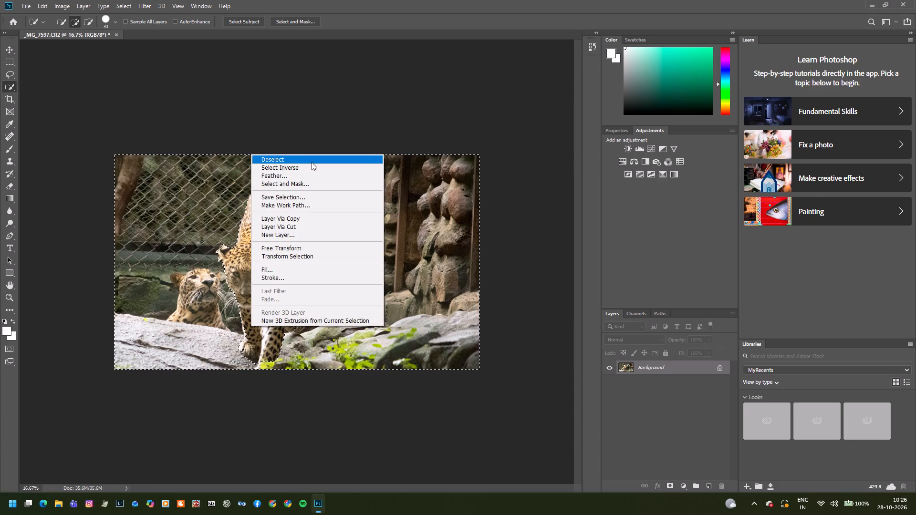
pyautogui.click(313, 168)
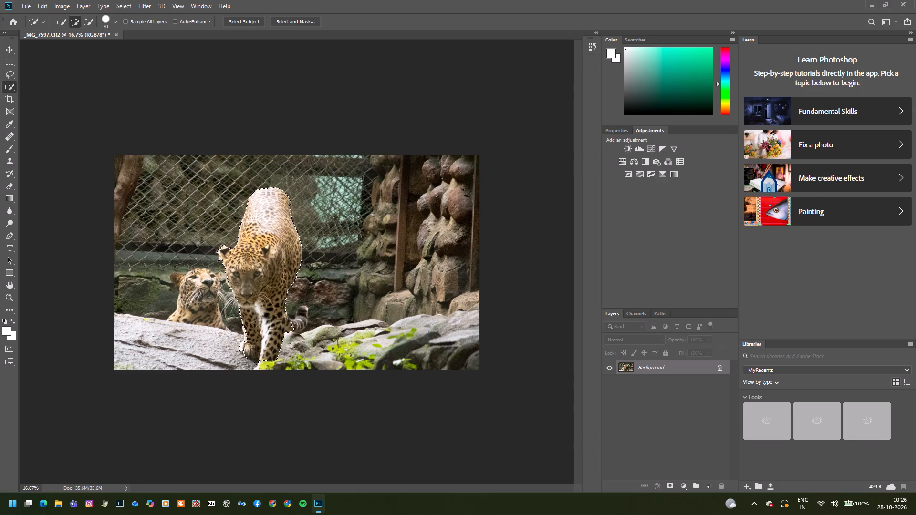
# Add the second leopard resting behind the rock to the selection with the Quick Selection tool.
pyautogui.moveTo(181, 297); pyautogui.dragTo(208, 317)
# Invert the selection, brush in the background beside the second leopard's chin with Quick Selection, and invert it back.
pyautogui.rightClick(218, 304)
pyautogui.click(223, 317)
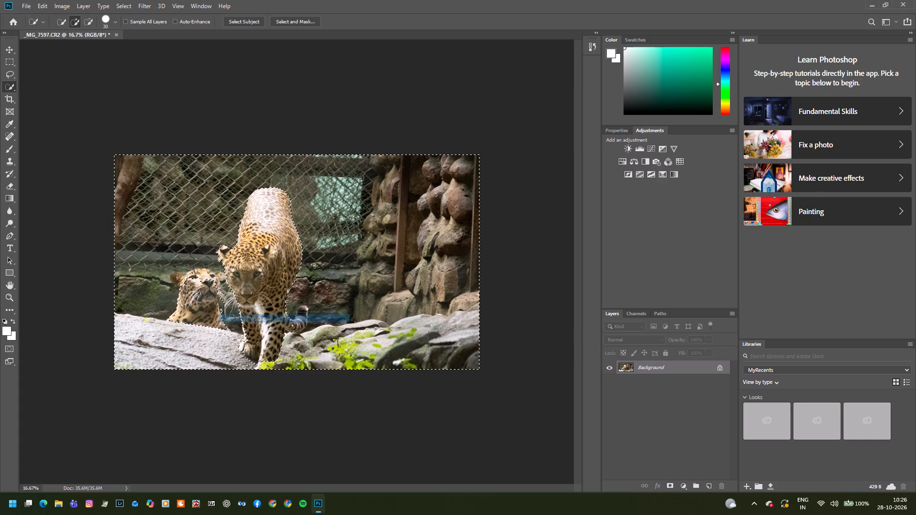
pyautogui.click(219, 305)
pyautogui.click(219, 300)
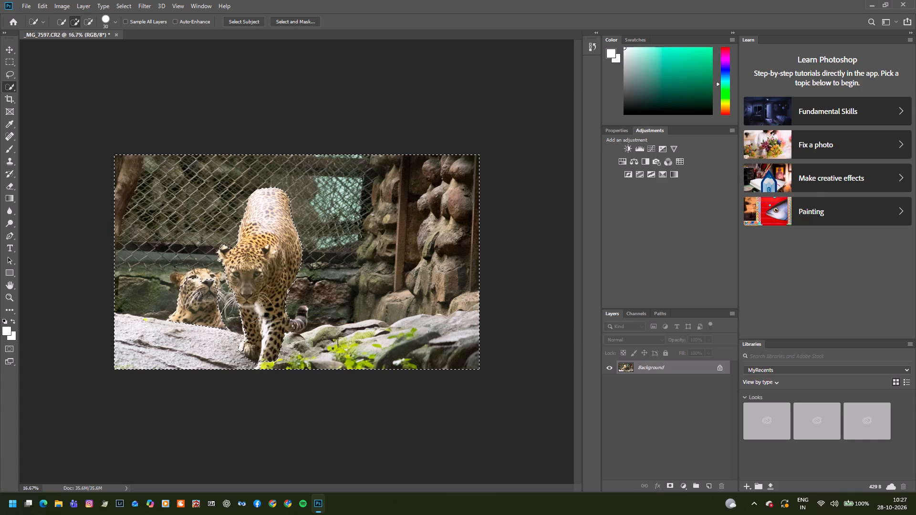
pyautogui.rightClick(216, 283)
pyautogui.click(223, 296)
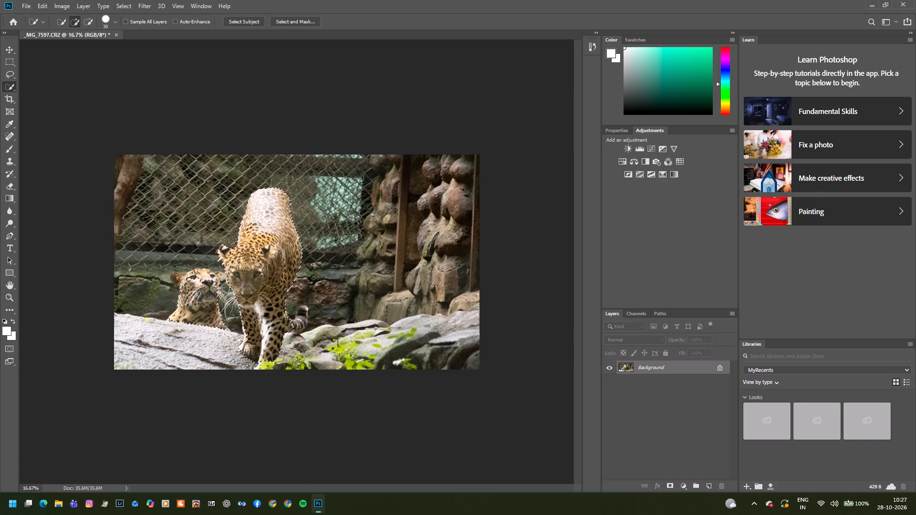
# Refine the selection along the second leopard's muzzle, top of the head and ear with small Quick Selection additions.
pyautogui.click(219, 285)
pyautogui.click(217, 279)
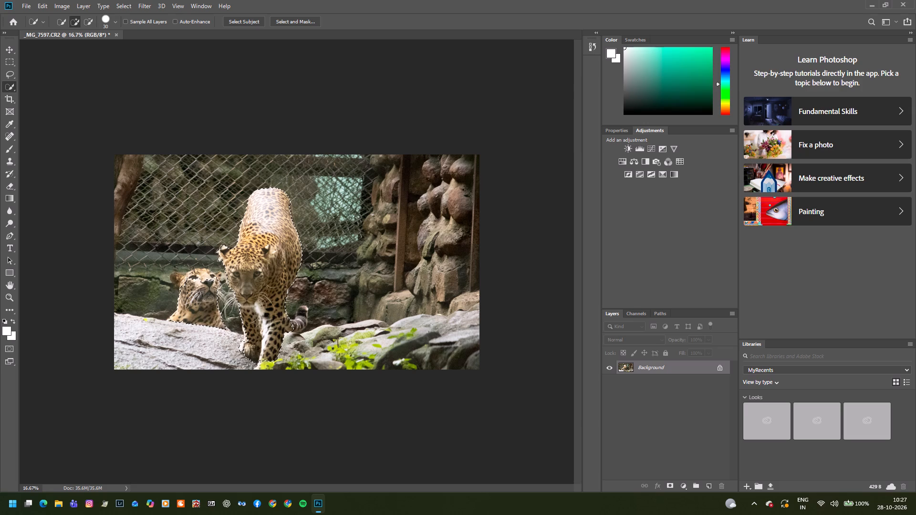
pyautogui.click(219, 274)
pyautogui.click(210, 277)
pyautogui.click(199, 274)
pyautogui.click(191, 275)
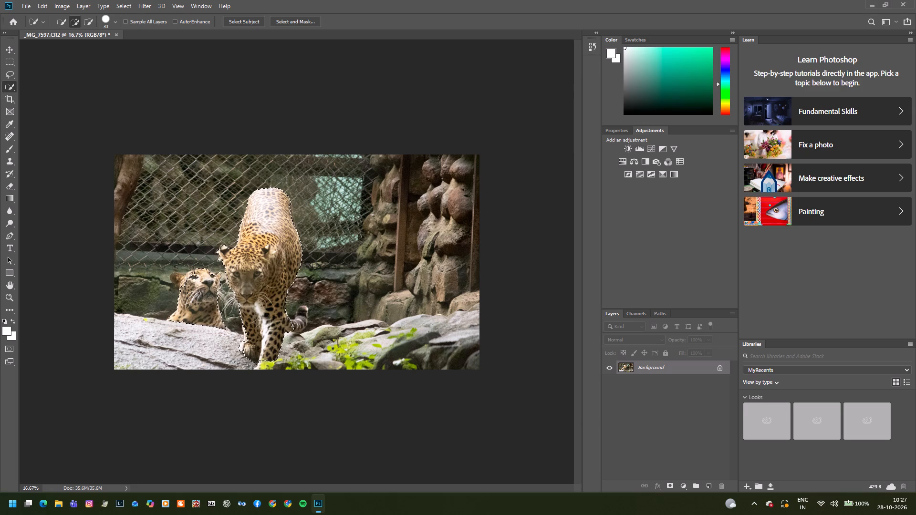
pyautogui.click(185, 279)
pyautogui.click(179, 280)
pyautogui.click(176, 278)
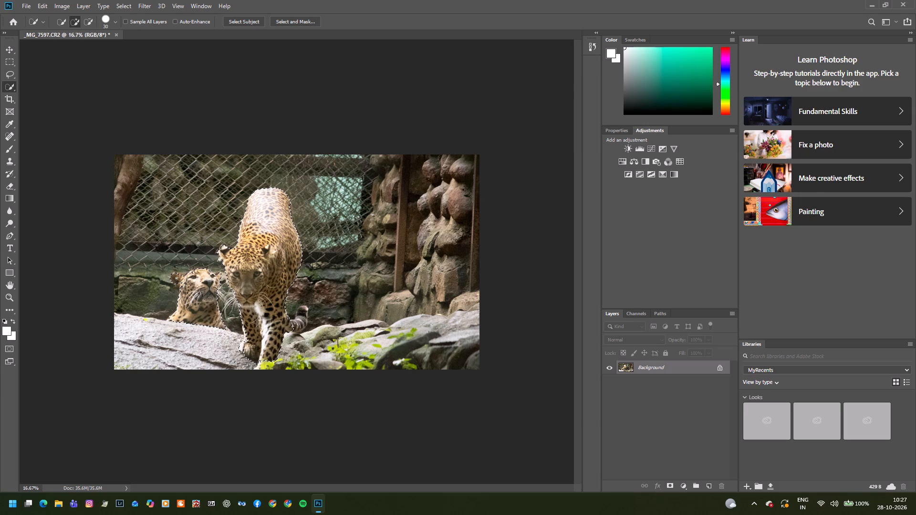
pyautogui.click(178, 286)
pyautogui.click(182, 286)
# Refine the selection between the second leopard's muzzle and the walking leopard's chin and whiskers with Quick Selection additions.
pyautogui.click(219, 292)
pyautogui.click(220, 298)
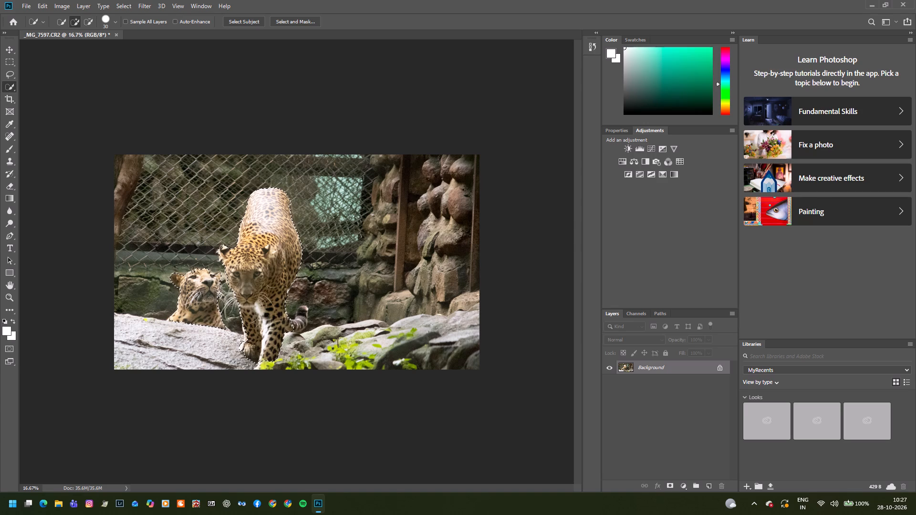
pyautogui.click(223, 297)
pyautogui.click(226, 300)
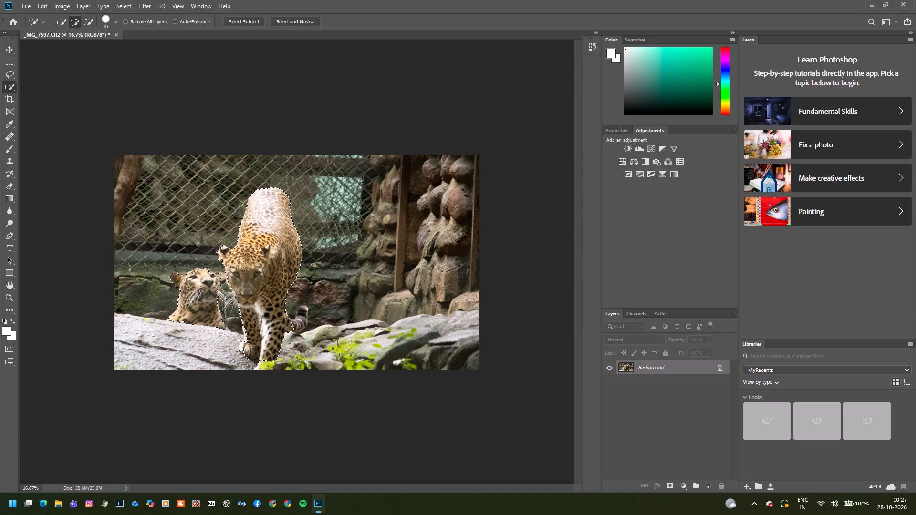
pyautogui.click(230, 297)
pyautogui.click(231, 301)
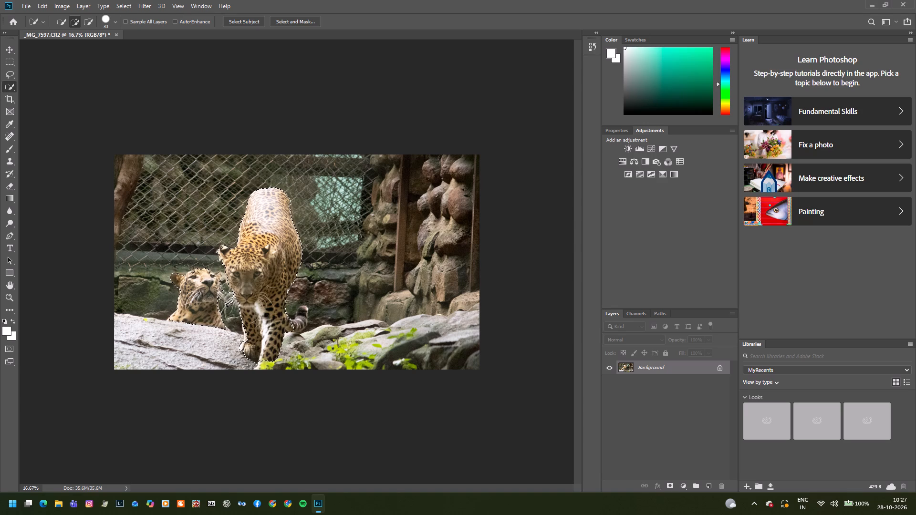
pyautogui.click(220, 289)
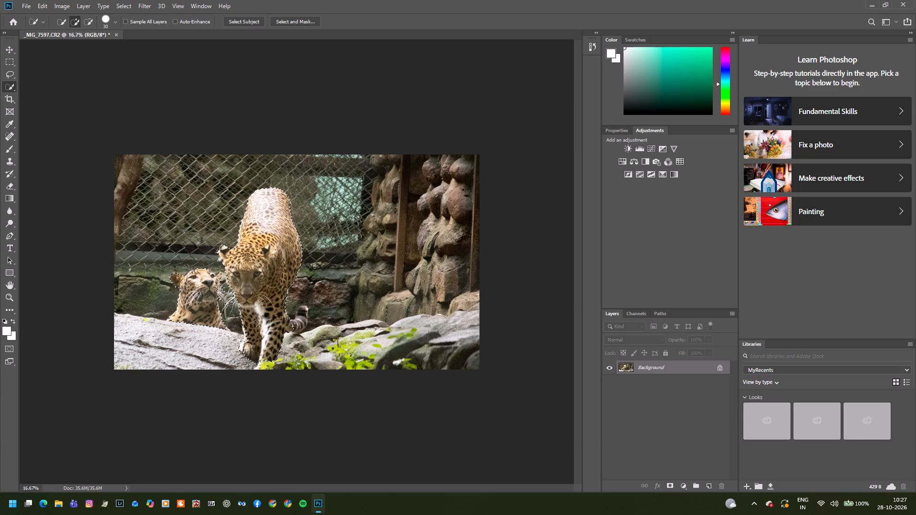
# Add the walking leopard's curled tail and the edge of its ear to the selection with small Quick Selection additions.
pyautogui.click(295, 324)
pyautogui.click(299, 328)
pyautogui.click(301, 327)
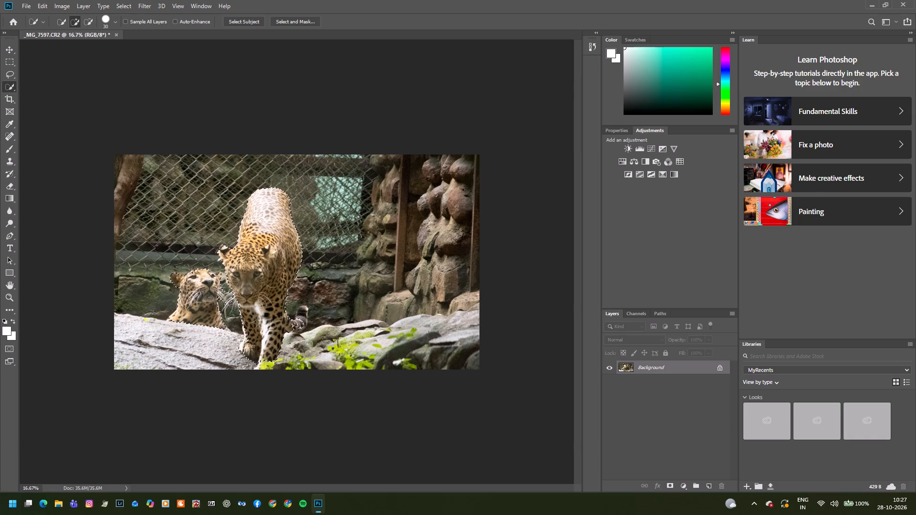
pyautogui.click(297, 330)
pyautogui.click(302, 324)
pyautogui.click(305, 317)
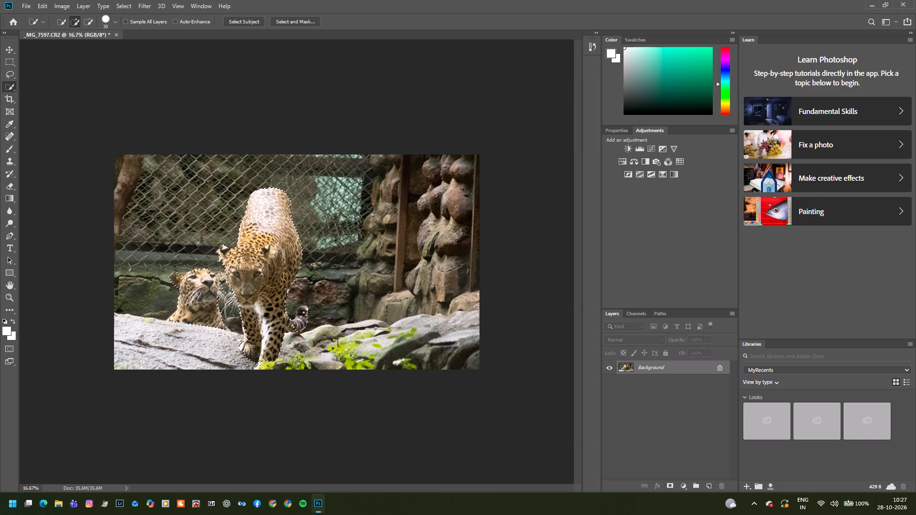
pyautogui.click(303, 312)
pyautogui.click(299, 309)
pyautogui.click(222, 247)
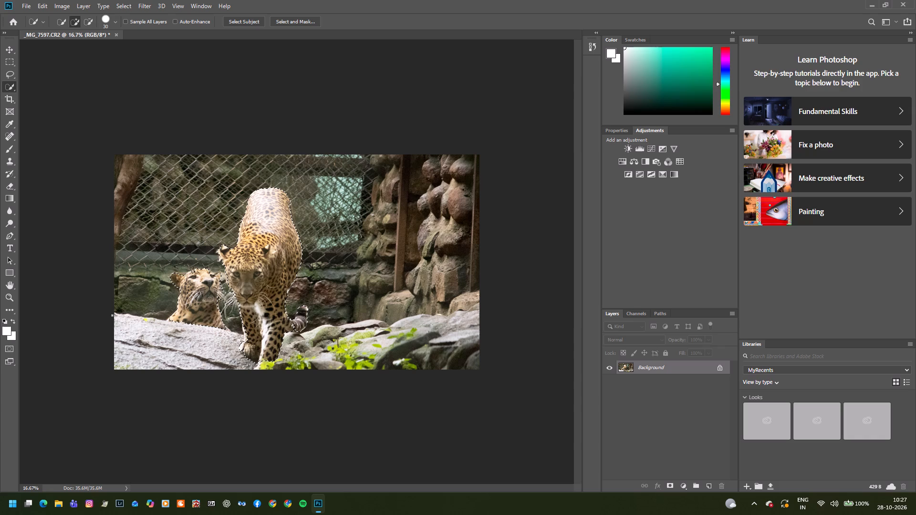
# Add the large smooth foreground rock below the resting leopard to the selection, out to the photo's left and bottom edges.
pyautogui.moveTo(116, 317); pyautogui.dragTo(198, 360)
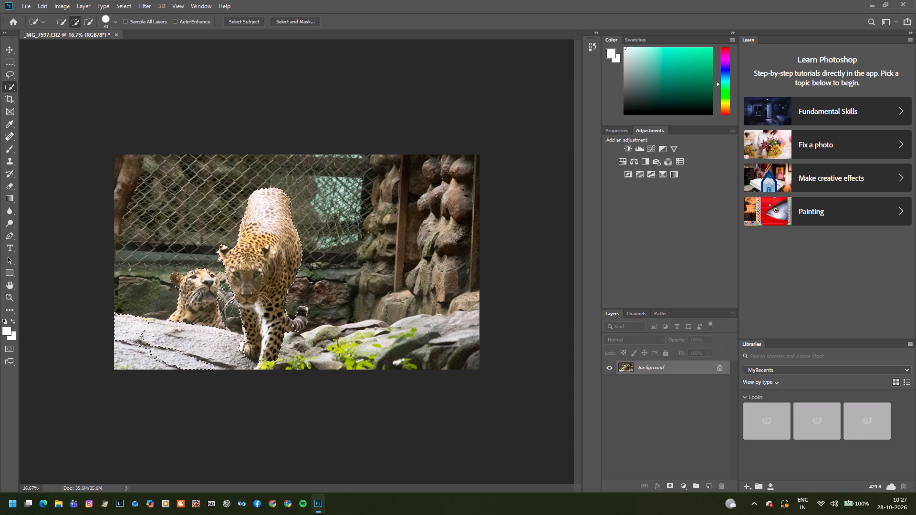
pyautogui.moveTo(198, 360); pyautogui.dragTo(218, 349)
pyautogui.moveTo(246, 359); pyautogui.dragTo(248, 366)
pyautogui.click(248, 366)
pyautogui.moveTo(147, 361); pyautogui.dragTo(122, 375)
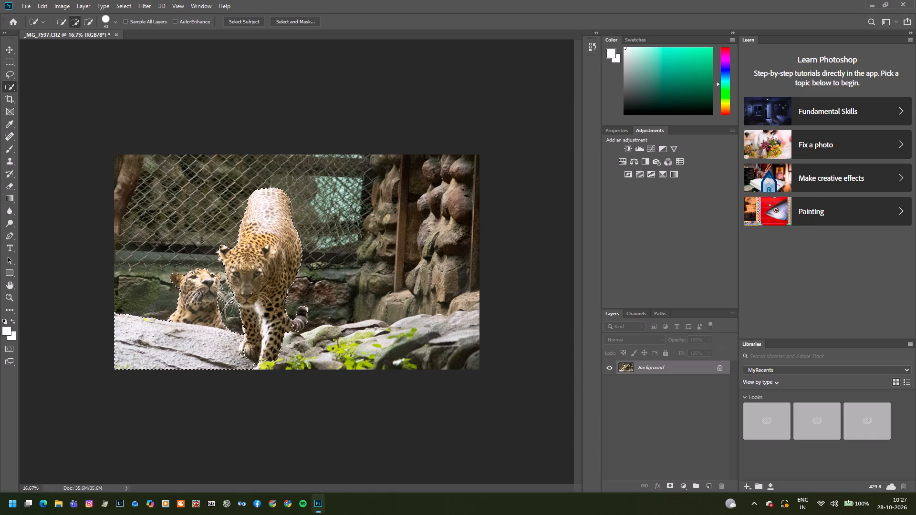
# Extend the selection around the walking leopard's front paws and hind leg, including the green leaves and ground beside them.
pyautogui.moveTo(266, 364); pyautogui.dragTo(294, 359)
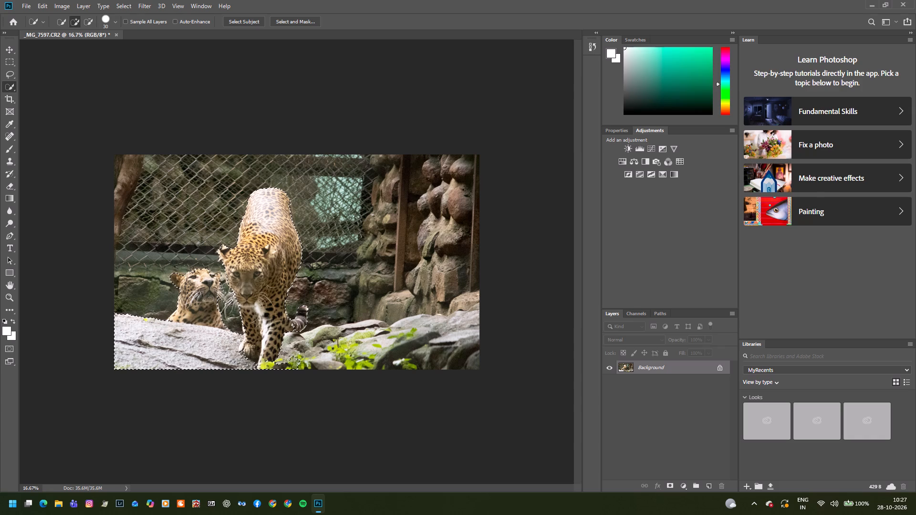
pyautogui.click(254, 367)
pyautogui.click(256, 364)
pyautogui.moveTo(241, 360); pyautogui.dragTo(247, 361)
pyautogui.moveTo(285, 342); pyautogui.dragTo(308, 363)
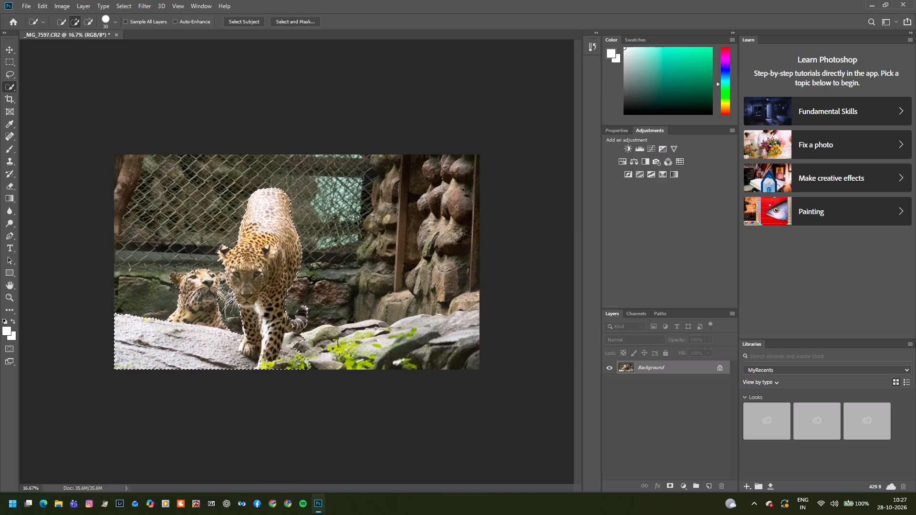
pyautogui.moveTo(277, 359); pyautogui.dragTo(281, 348)
pyautogui.moveTo(284, 344); pyautogui.dragTo(280, 349)
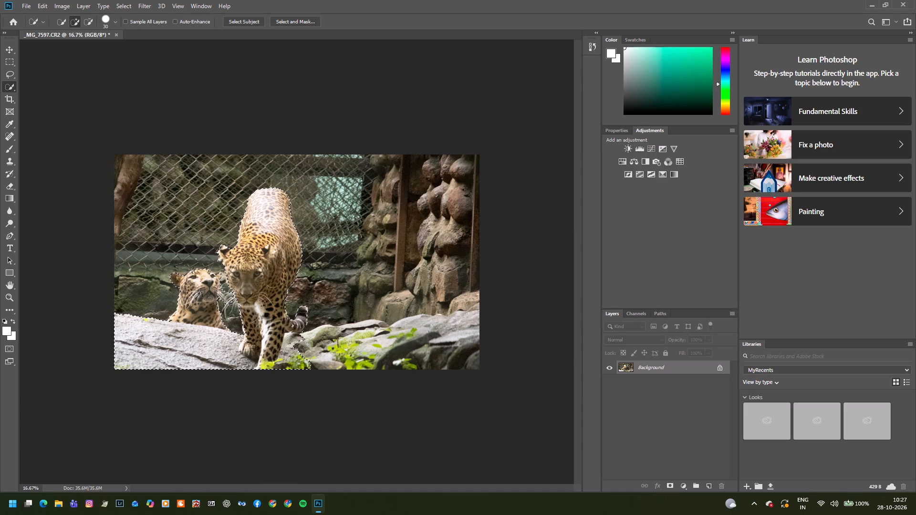
pyautogui.click(289, 331)
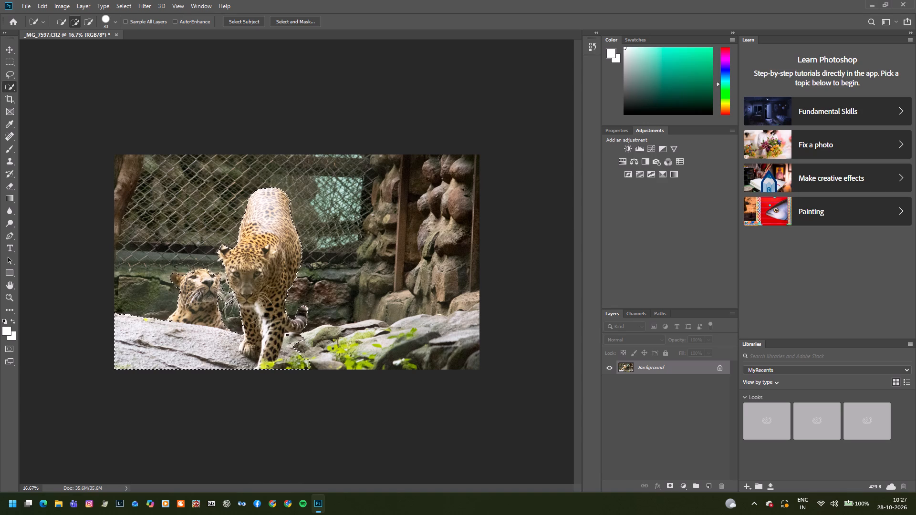
# Add the remaining foreground rocks and plants out to the photo's right edge, and touch up the rocks' upper outline.
pyautogui.moveTo(299, 342); pyautogui.dragTo(440, 360)
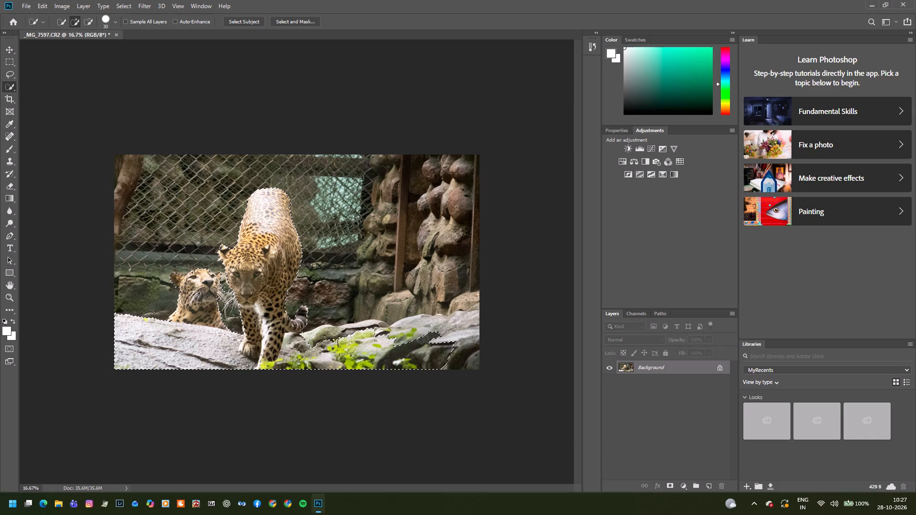
pyautogui.moveTo(440, 360); pyautogui.dragTo(468, 360)
pyautogui.moveTo(312, 340); pyautogui.dragTo(330, 339)
pyautogui.click(362, 323)
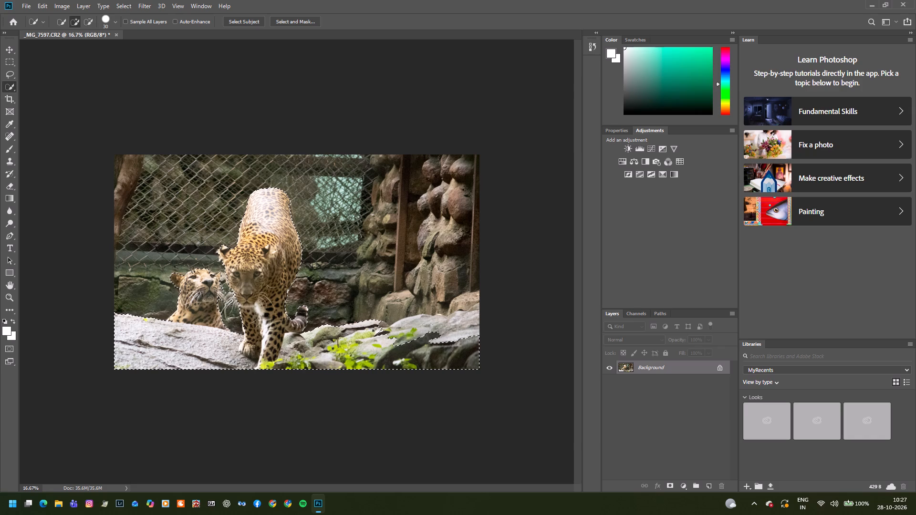
pyautogui.click(384, 330)
pyautogui.click(407, 333)
pyautogui.click(384, 326)
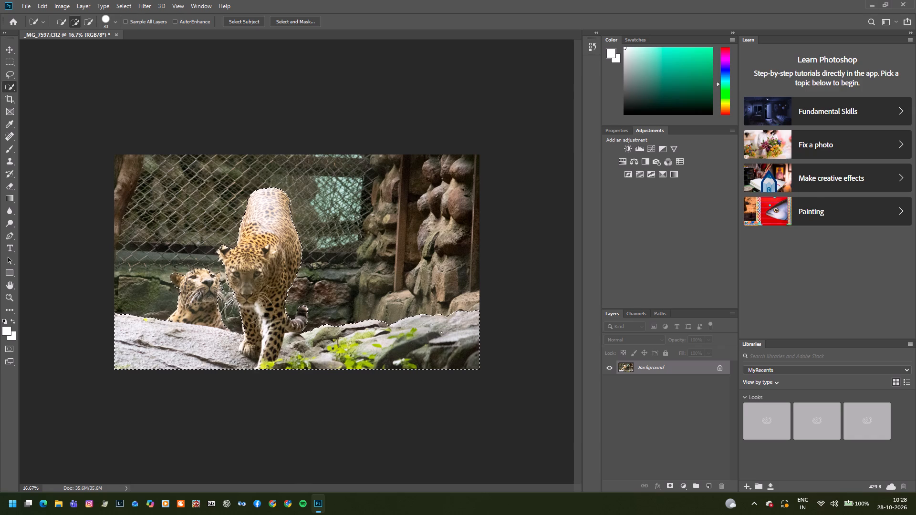
pyautogui.click(478, 307)
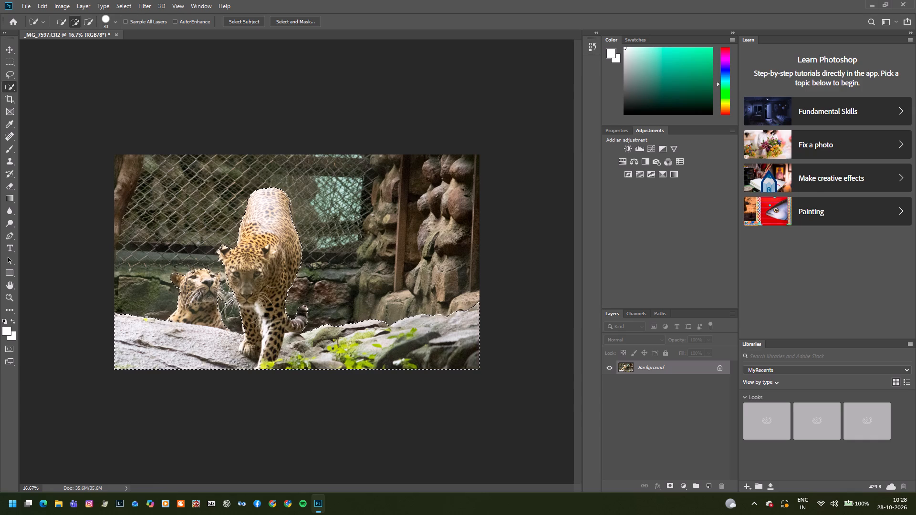
pyautogui.click(146, 317)
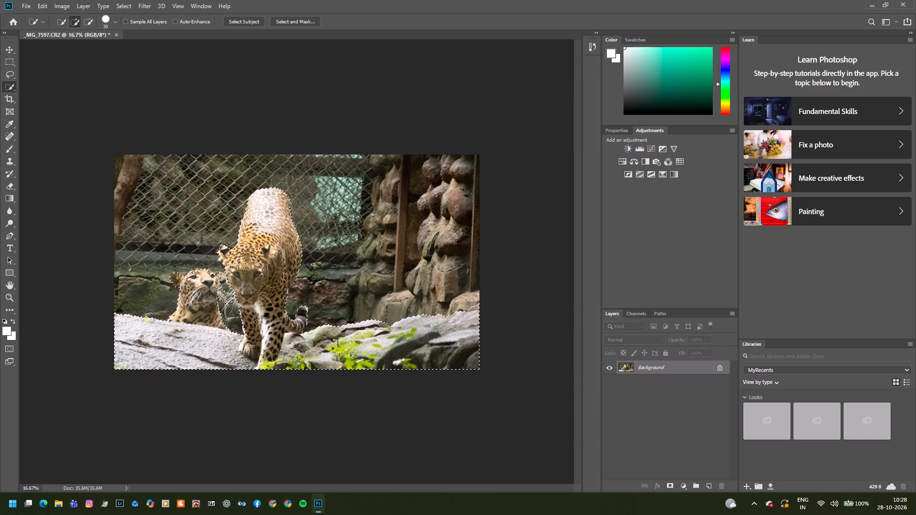
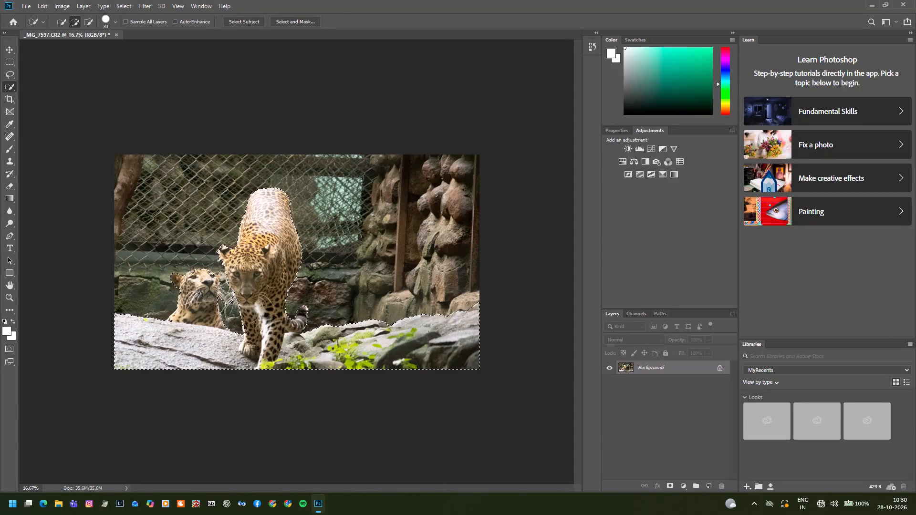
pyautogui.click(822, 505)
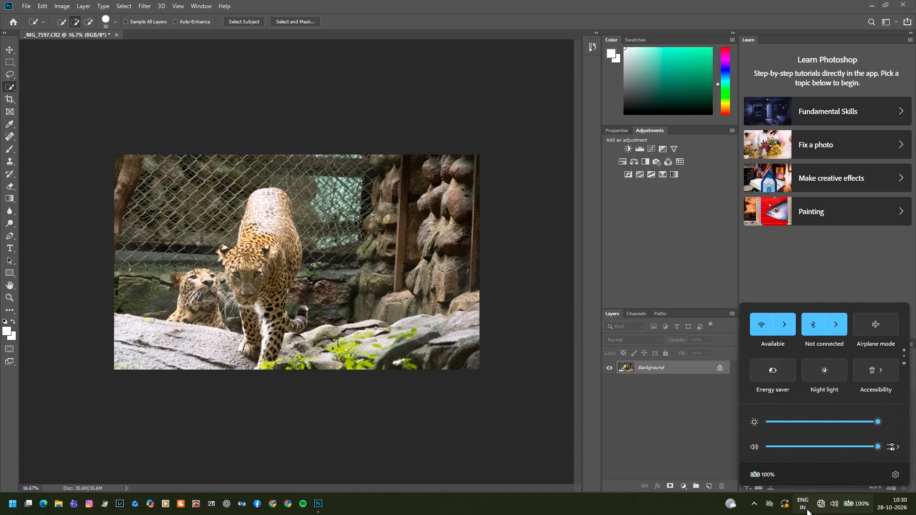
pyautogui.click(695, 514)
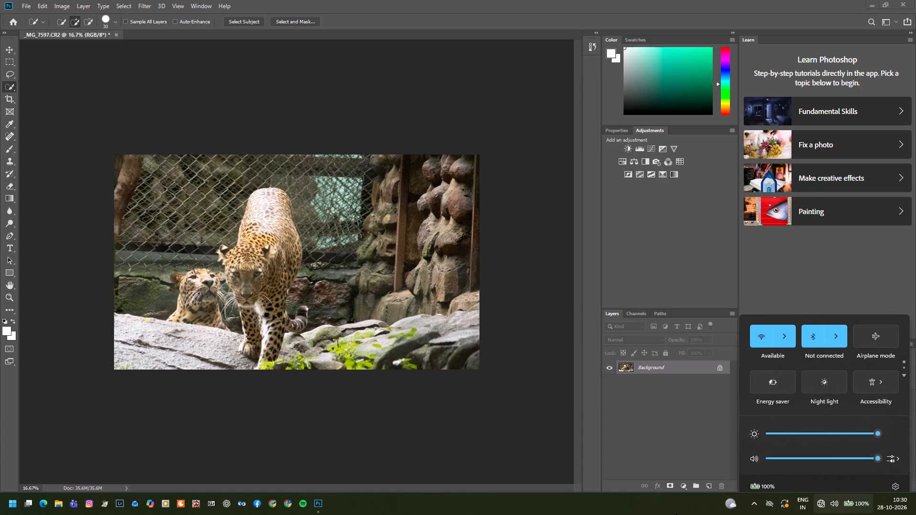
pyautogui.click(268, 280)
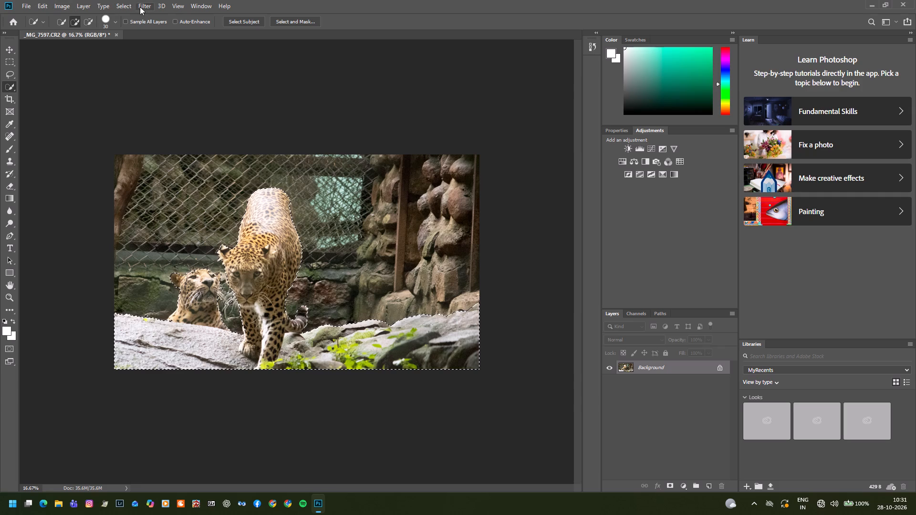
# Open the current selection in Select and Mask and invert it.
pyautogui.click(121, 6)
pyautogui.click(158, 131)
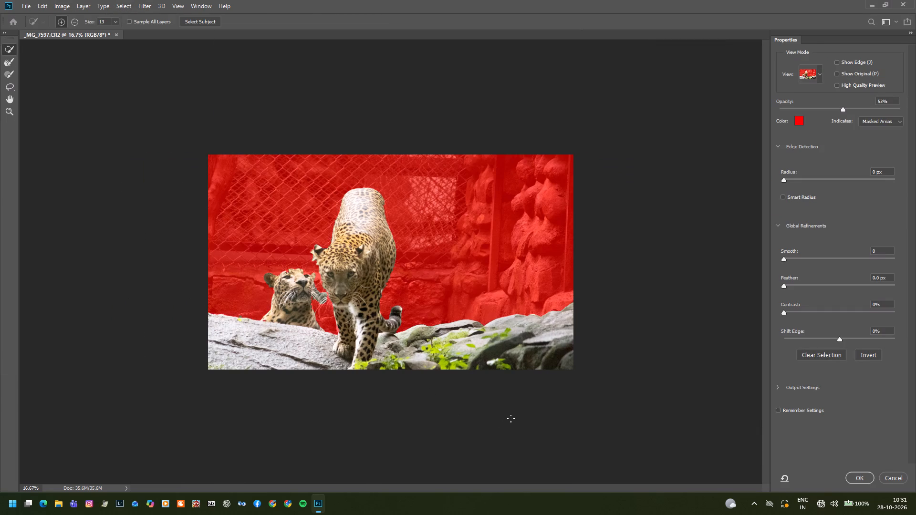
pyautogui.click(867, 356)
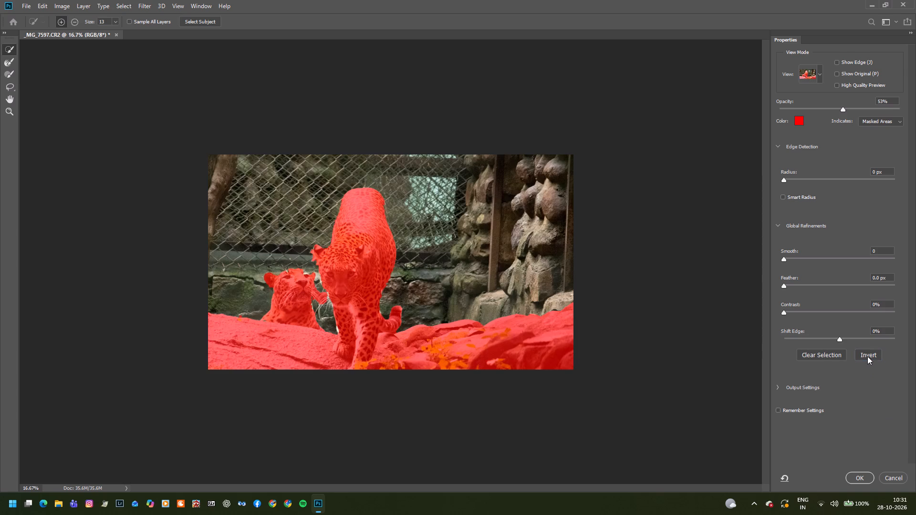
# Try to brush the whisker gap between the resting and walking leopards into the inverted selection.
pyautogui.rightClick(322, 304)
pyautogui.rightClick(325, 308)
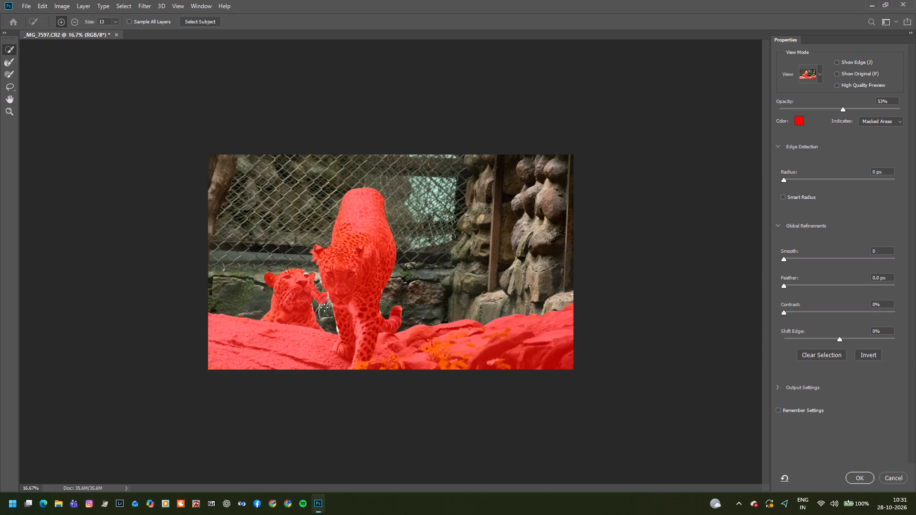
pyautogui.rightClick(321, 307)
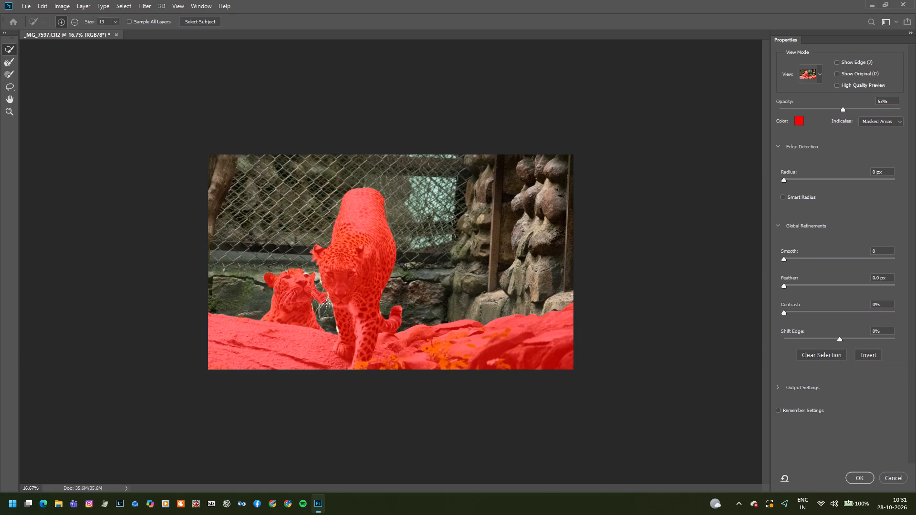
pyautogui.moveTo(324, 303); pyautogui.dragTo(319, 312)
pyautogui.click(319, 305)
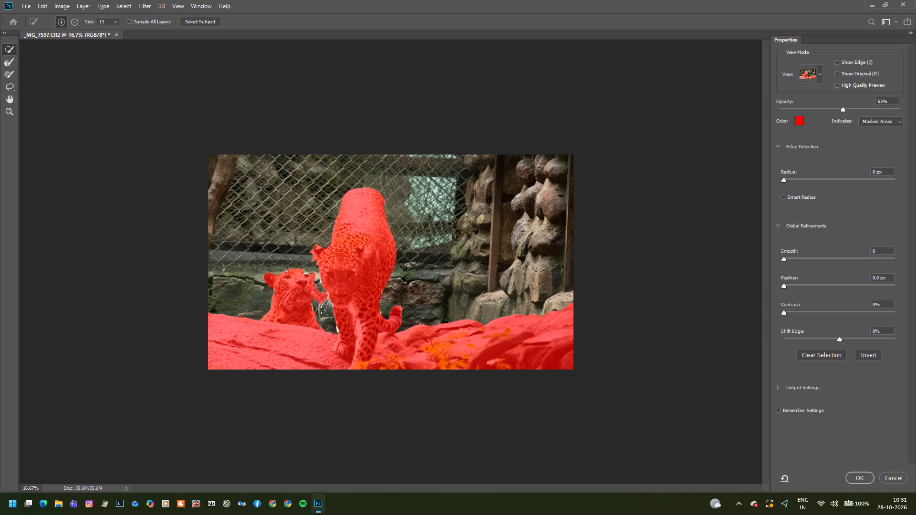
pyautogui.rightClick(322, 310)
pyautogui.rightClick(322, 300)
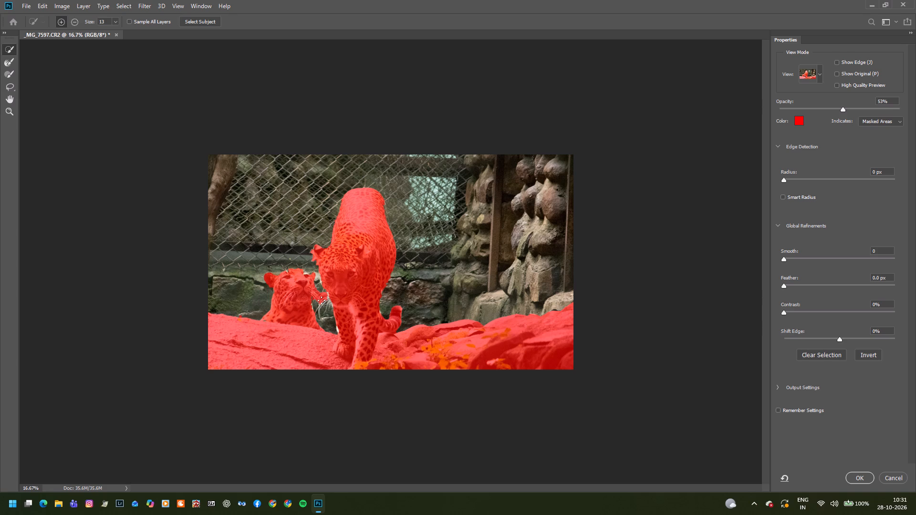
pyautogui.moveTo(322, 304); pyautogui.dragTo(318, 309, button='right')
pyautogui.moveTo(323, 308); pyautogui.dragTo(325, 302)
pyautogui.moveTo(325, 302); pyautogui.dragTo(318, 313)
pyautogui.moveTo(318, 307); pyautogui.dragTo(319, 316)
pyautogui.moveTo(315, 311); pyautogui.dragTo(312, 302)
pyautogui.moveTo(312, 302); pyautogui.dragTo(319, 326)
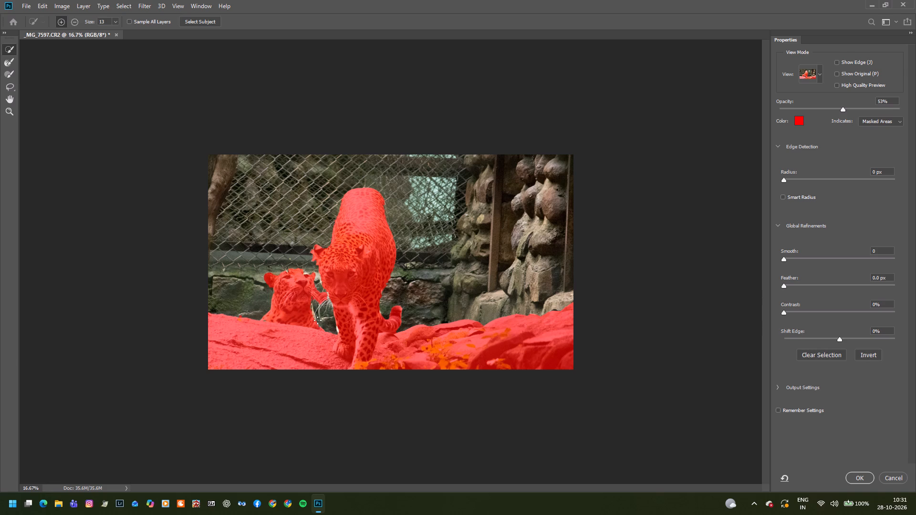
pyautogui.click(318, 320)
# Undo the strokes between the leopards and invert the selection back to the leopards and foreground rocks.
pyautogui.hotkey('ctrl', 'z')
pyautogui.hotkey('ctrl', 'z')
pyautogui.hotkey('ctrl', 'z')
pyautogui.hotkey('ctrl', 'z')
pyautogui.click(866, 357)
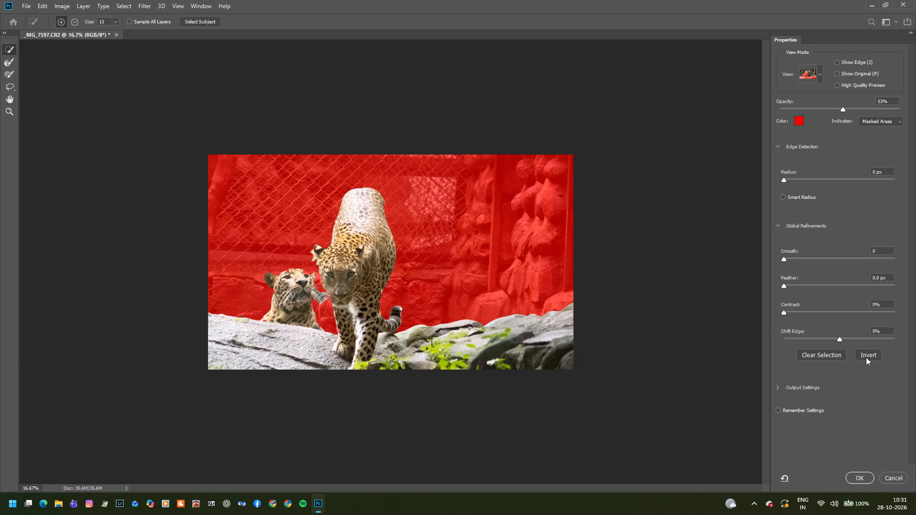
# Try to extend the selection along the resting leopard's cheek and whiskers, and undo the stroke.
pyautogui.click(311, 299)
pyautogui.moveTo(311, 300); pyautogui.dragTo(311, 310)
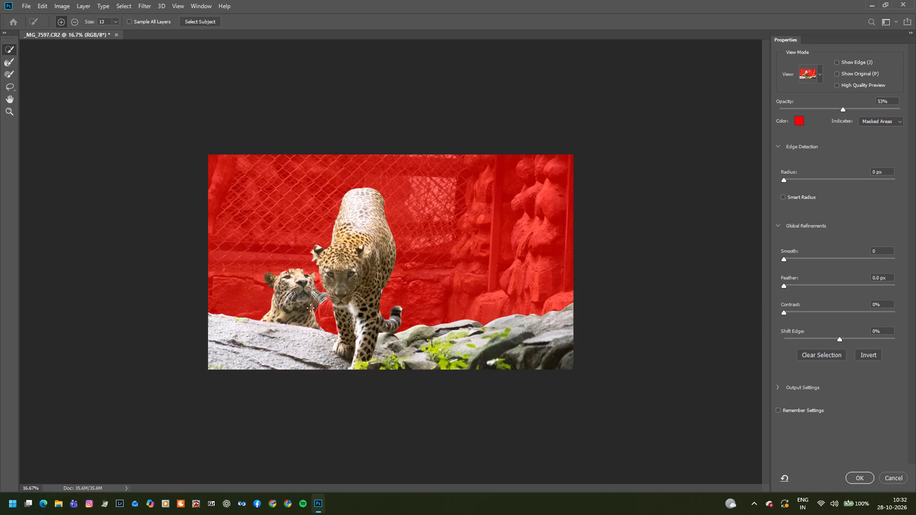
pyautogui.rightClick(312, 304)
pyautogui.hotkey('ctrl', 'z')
# Refine the selection along the top of the resting leopard's head with small brush strokes and apply the refined selection.
pyautogui.click(304, 274)
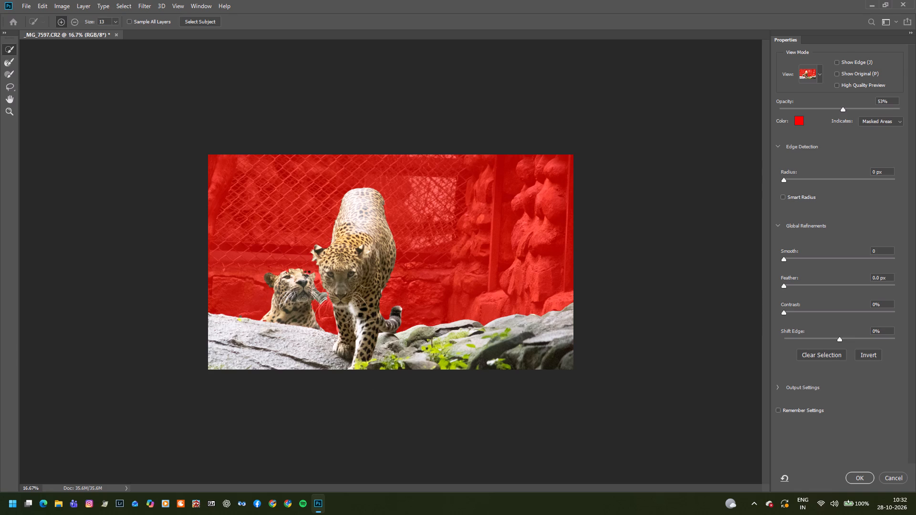
pyautogui.click(303, 273)
pyautogui.moveTo(307, 274); pyautogui.dragTo(302, 270)
pyautogui.moveTo(302, 270); pyautogui.dragTo(281, 272)
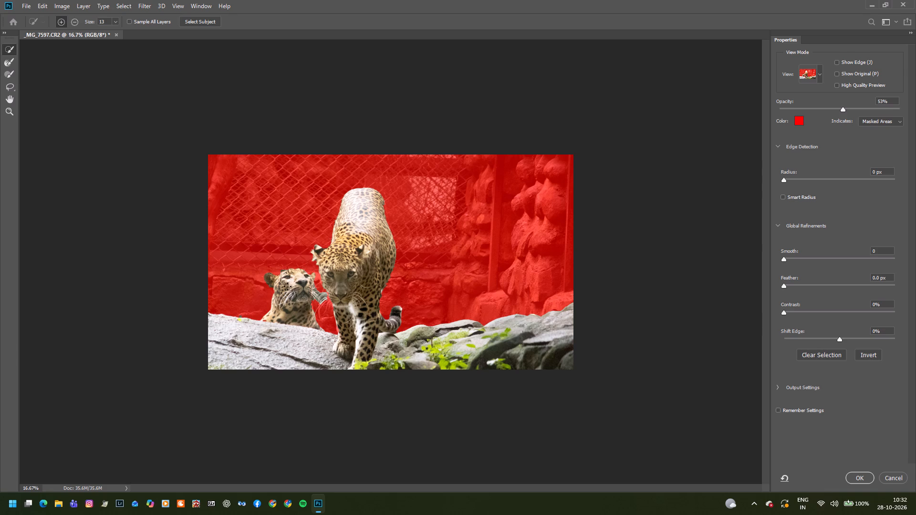
pyautogui.rightClick(292, 283)
pyautogui.hotkey('ctrl', 'z')
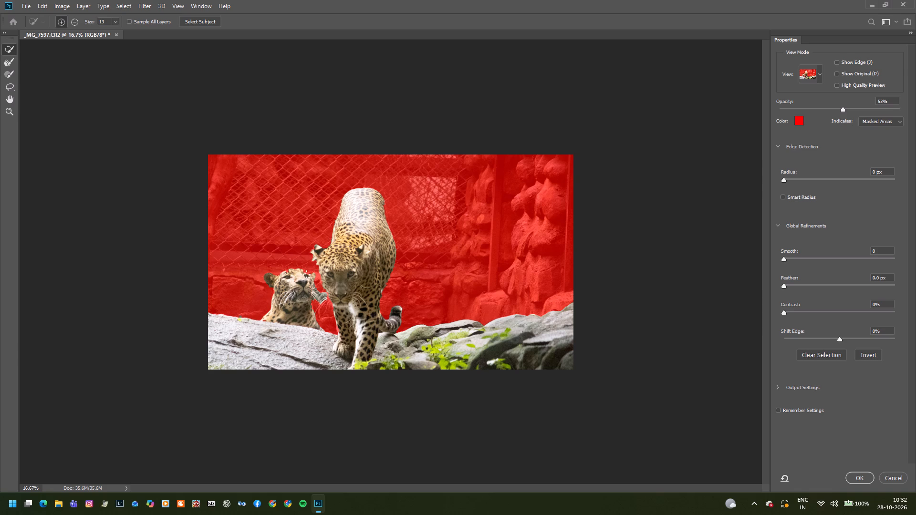
pyautogui.click(307, 275)
pyautogui.moveTo(305, 272); pyautogui.dragTo(304, 273)
pyautogui.moveTo(304, 273); pyautogui.dragTo(287, 274)
pyautogui.moveTo(287, 274); pyautogui.dragTo(290, 271)
pyautogui.click(859, 474)
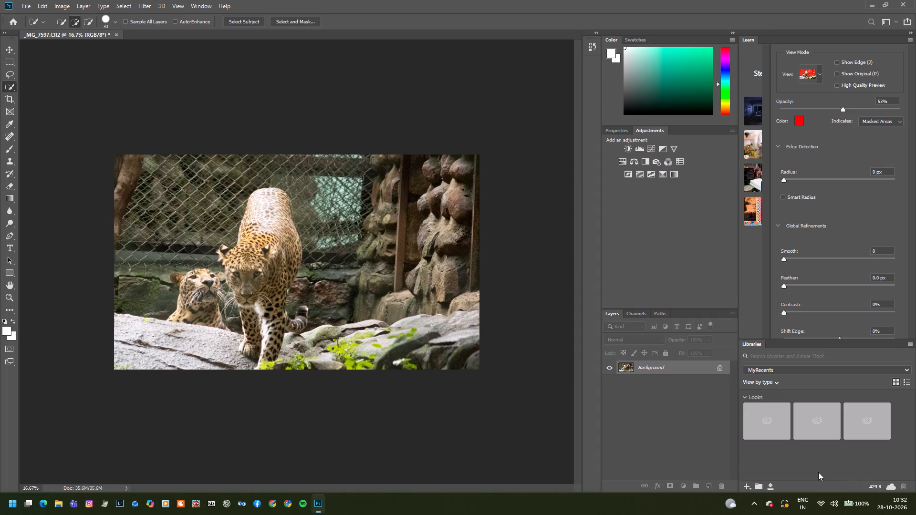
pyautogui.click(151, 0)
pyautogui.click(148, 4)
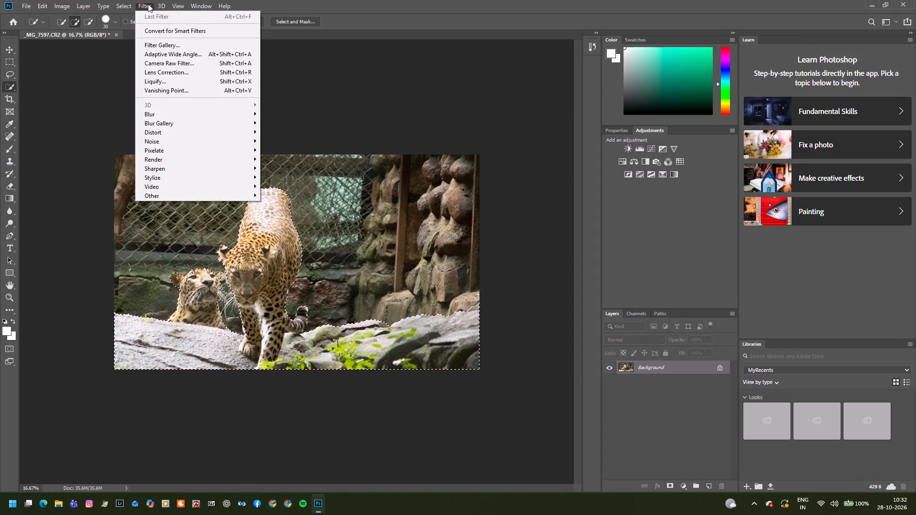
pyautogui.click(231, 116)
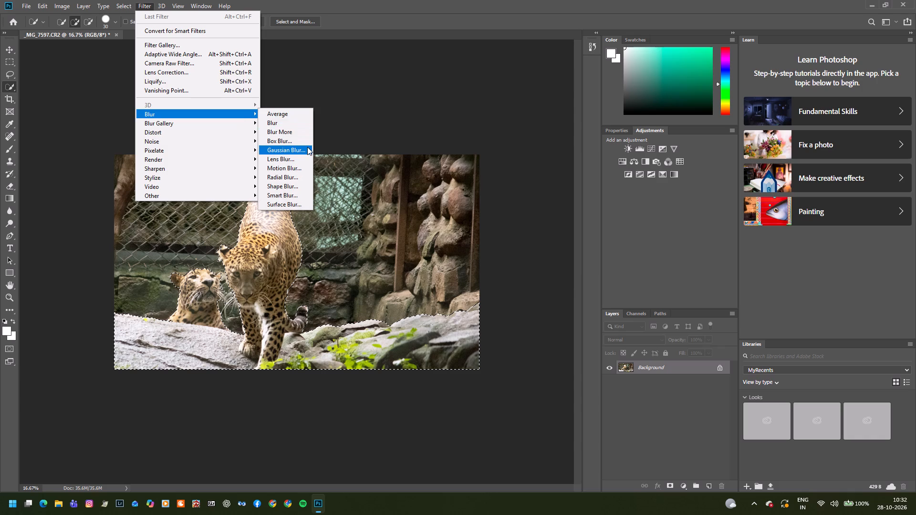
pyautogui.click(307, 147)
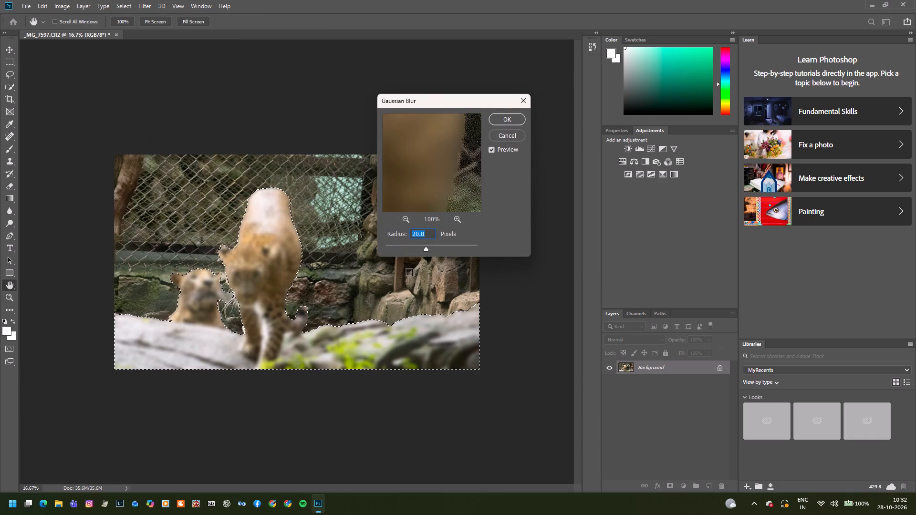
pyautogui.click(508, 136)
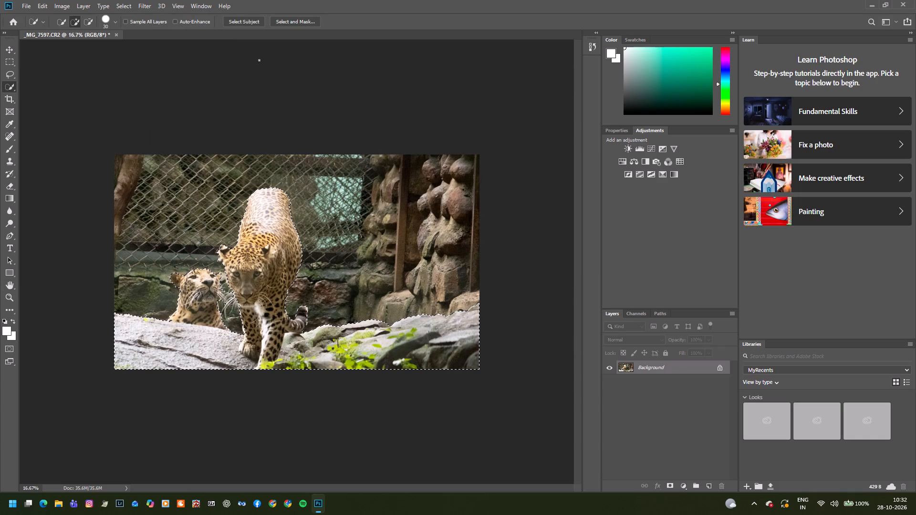
# Invert the selection in Select and Mask and apply it, so the background behind the leopards and rocks is selected.
pyautogui.click(131, 5)
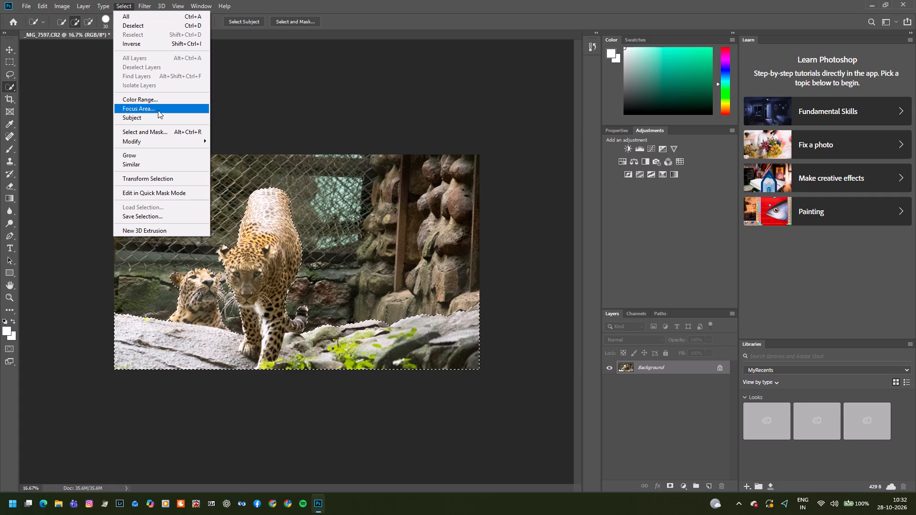
pyautogui.click(156, 132)
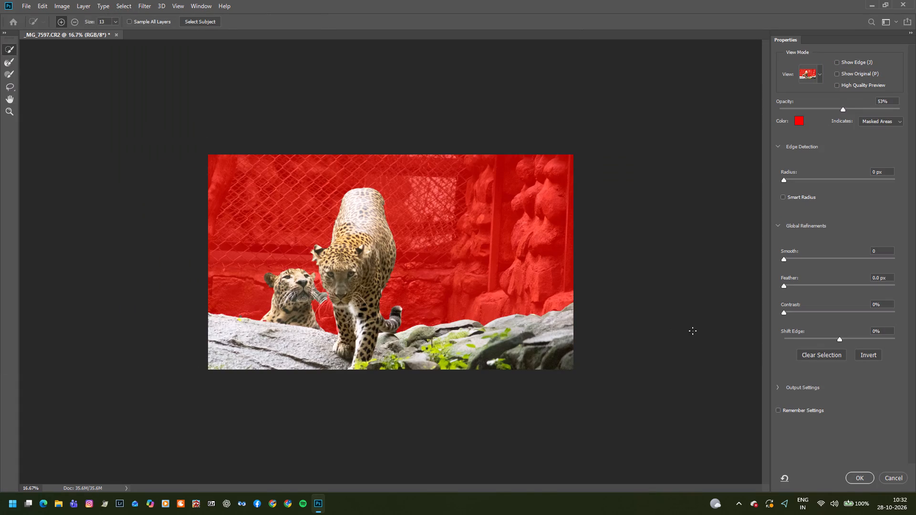
pyautogui.click(864, 354)
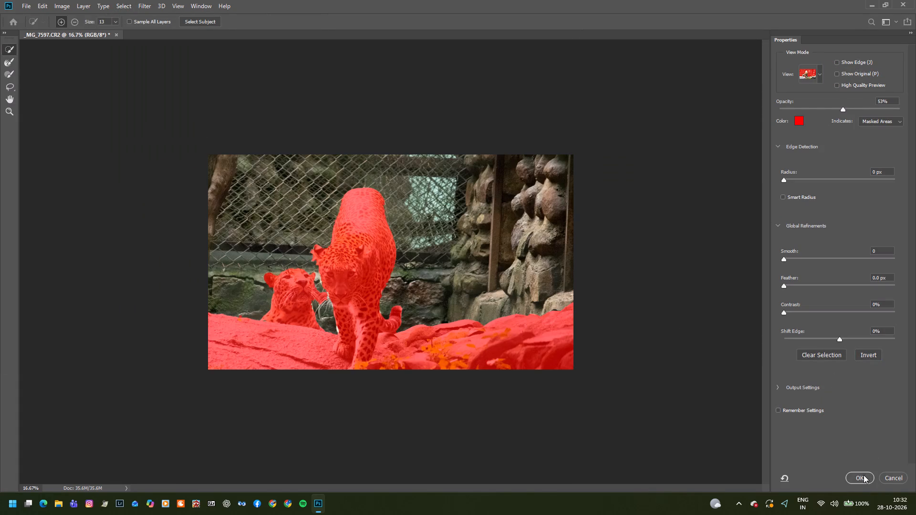
pyautogui.click(864, 475)
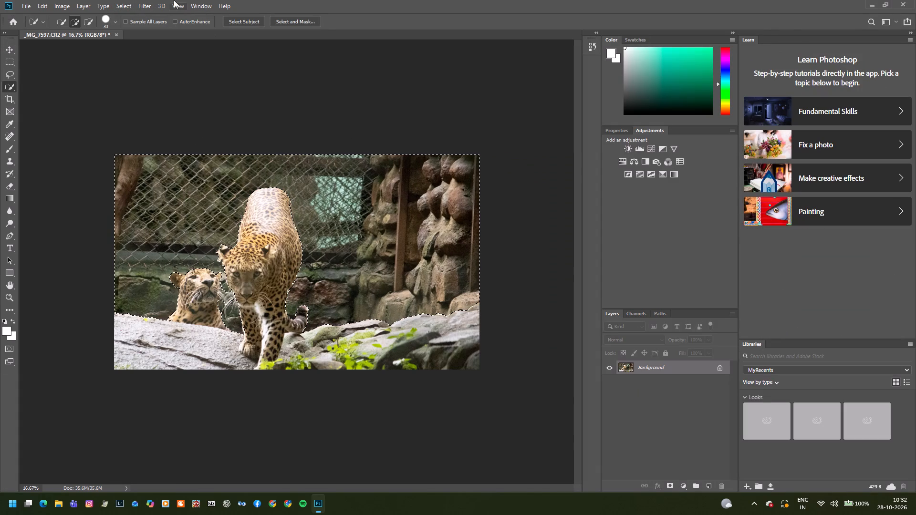
# Apply a Gaussian Blur to the selected background, trying several radii and settling on a light blur that keeps the fence recognisable.
pyautogui.click(147, 2)
pyautogui.click(196, 114)
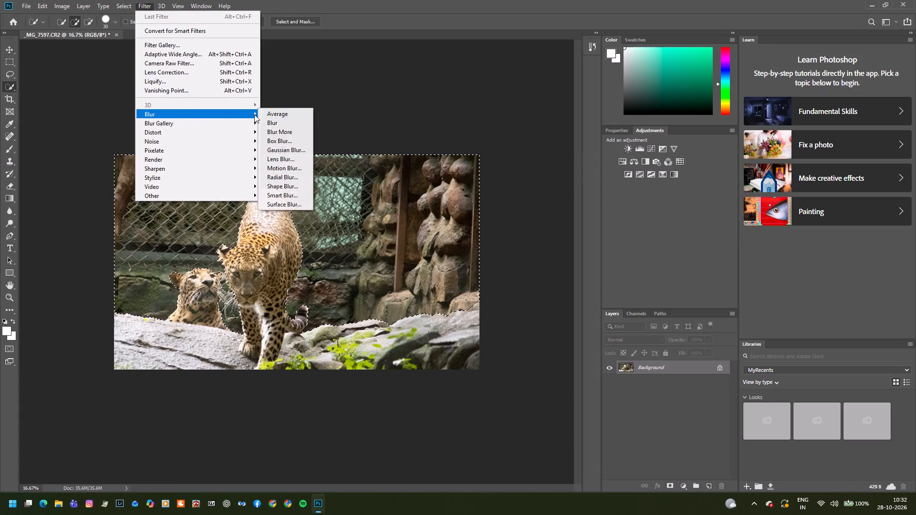
pyautogui.click(299, 149)
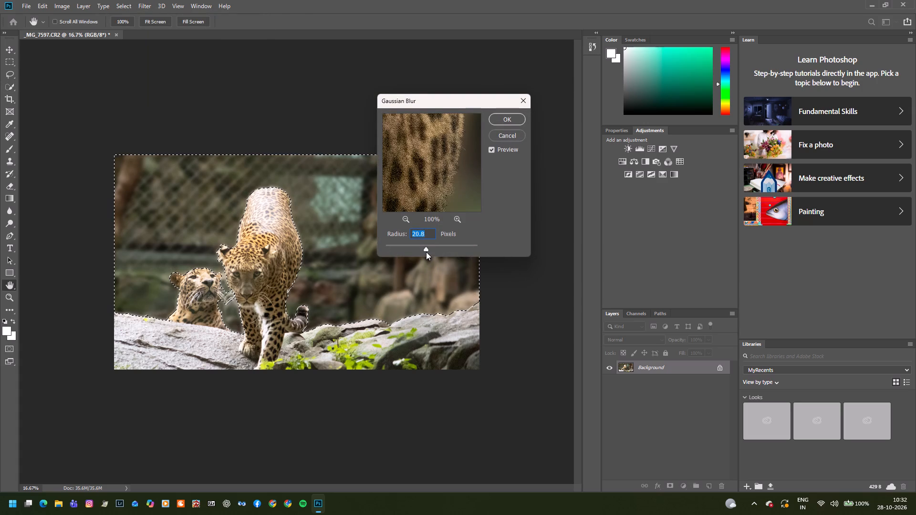
pyautogui.moveTo(426, 247); pyautogui.dragTo(423, 247)
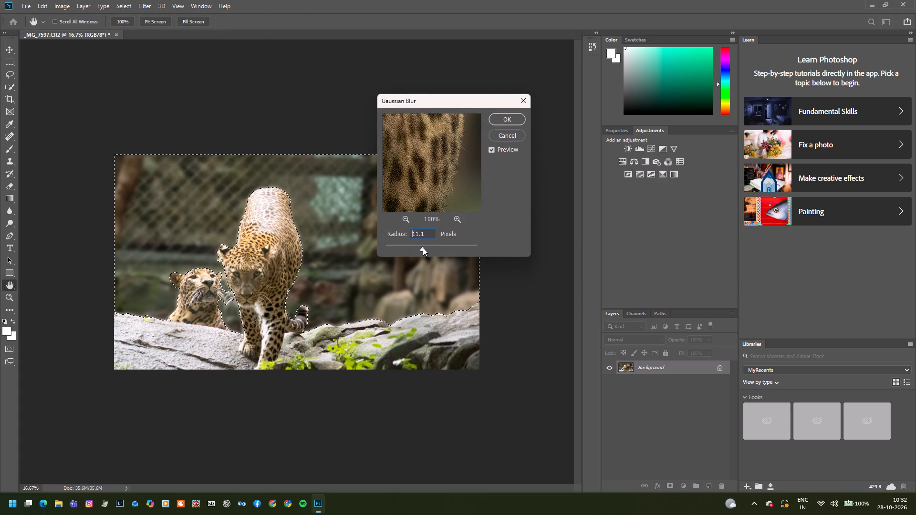
pyautogui.moveTo(423, 247); pyautogui.dragTo(421, 247)
pyautogui.click(422, 249)
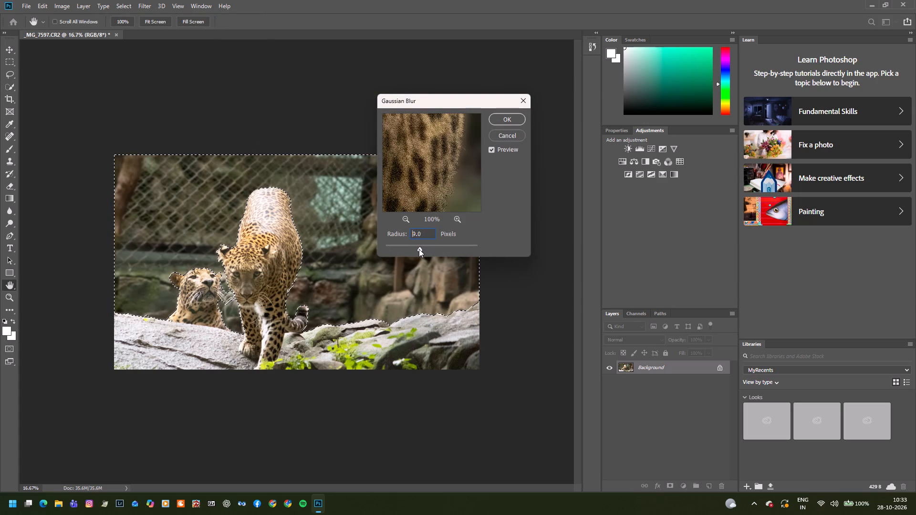
pyautogui.moveTo(421, 249); pyautogui.dragTo(429, 252)
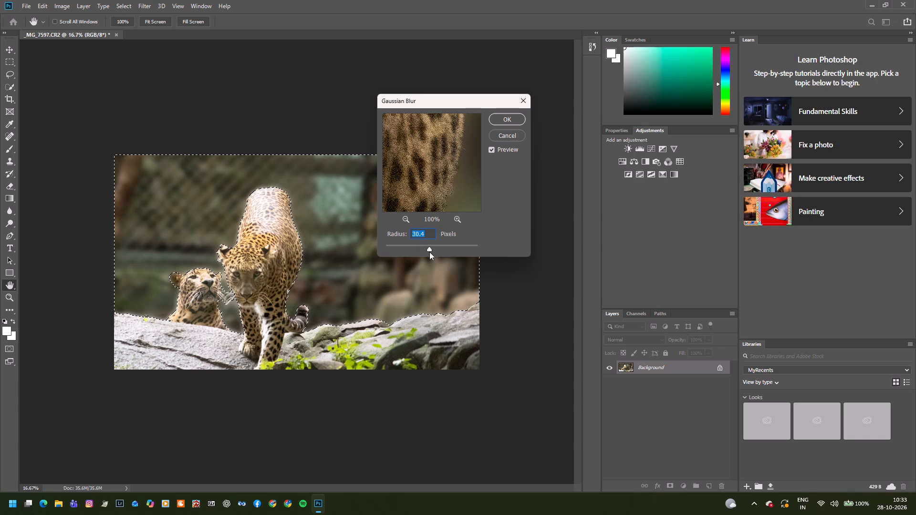
pyautogui.moveTo(429, 252); pyautogui.dragTo(422, 252)
pyautogui.click(429, 249)
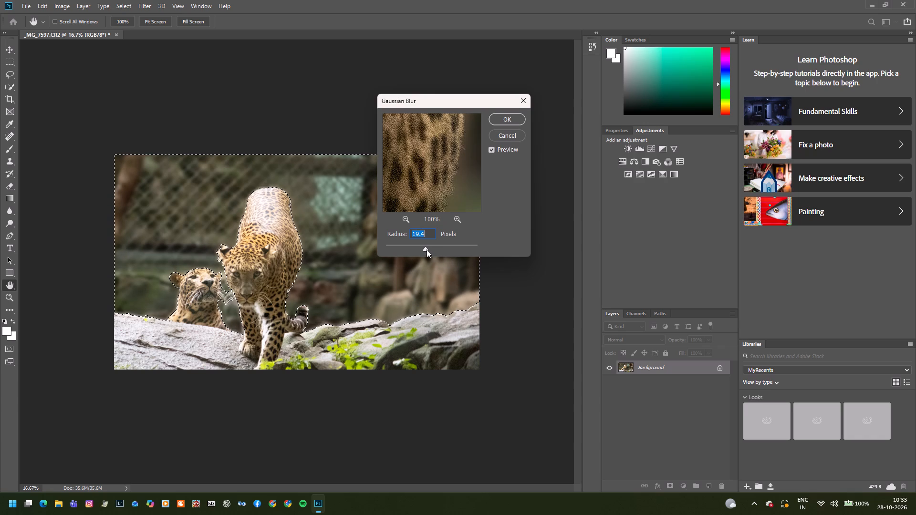
pyautogui.click(427, 249)
pyautogui.click(426, 249)
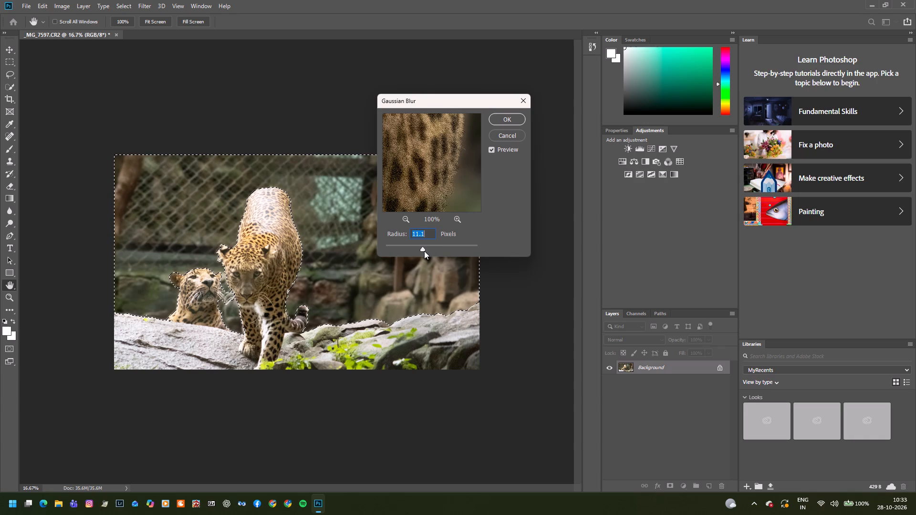
pyautogui.click(426, 251)
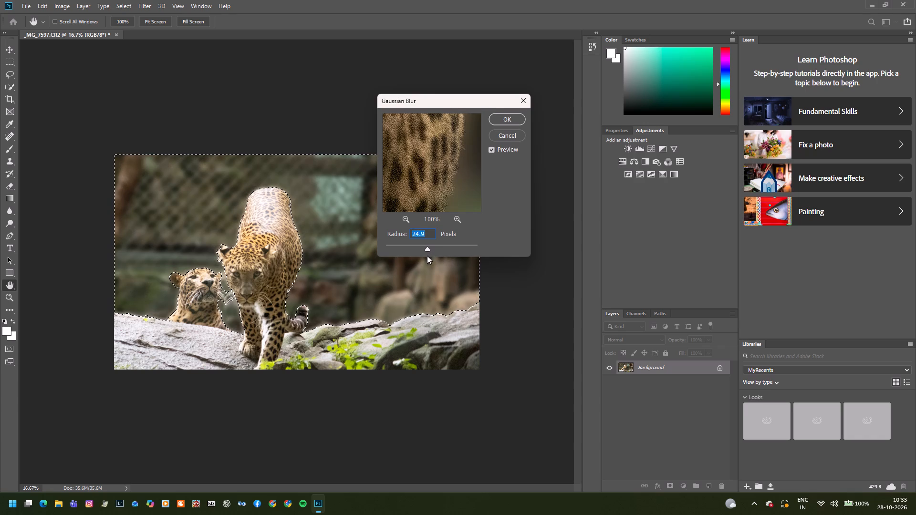
pyautogui.click(425, 249)
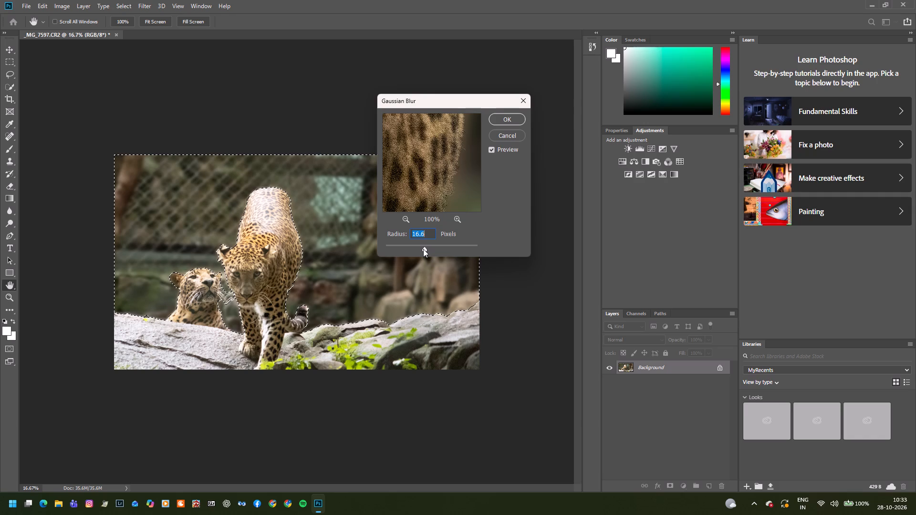
pyautogui.click(423, 249)
pyautogui.click(501, 121)
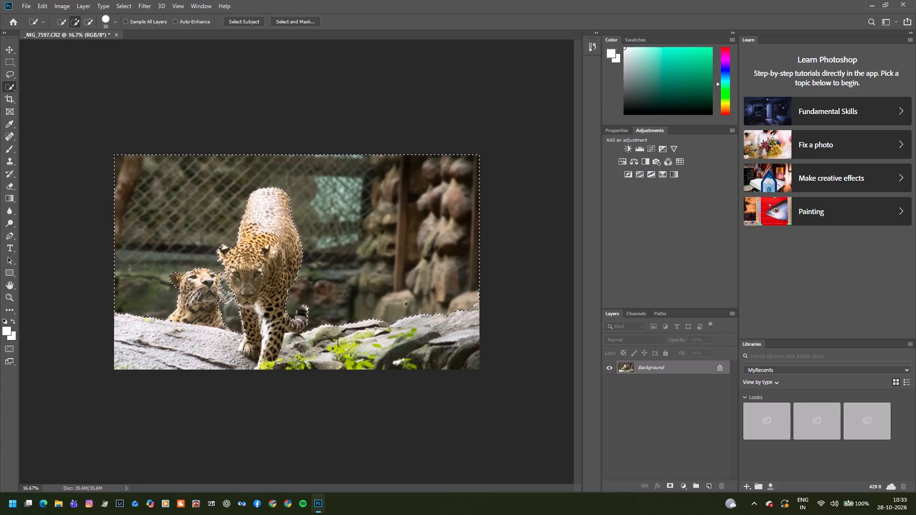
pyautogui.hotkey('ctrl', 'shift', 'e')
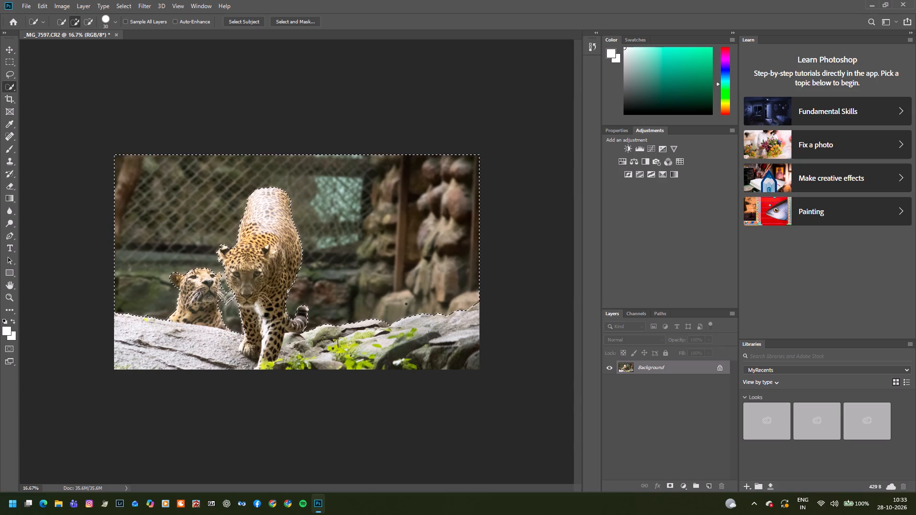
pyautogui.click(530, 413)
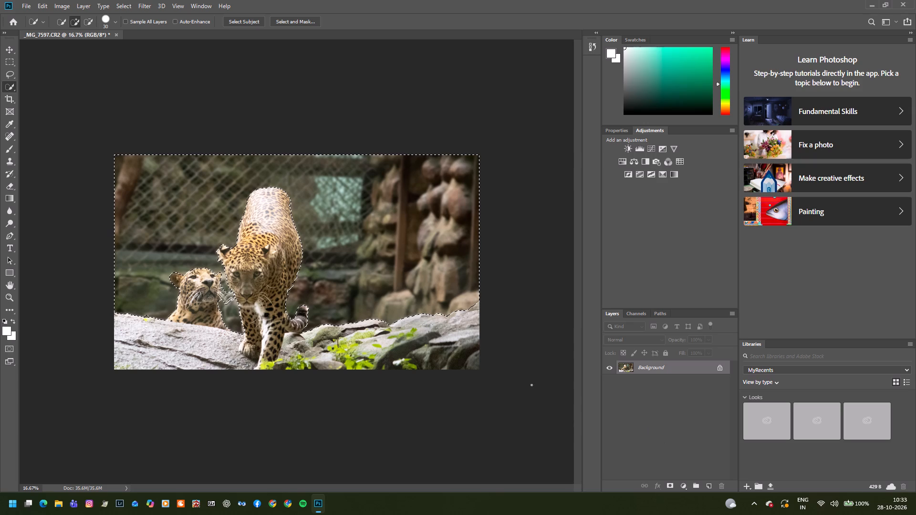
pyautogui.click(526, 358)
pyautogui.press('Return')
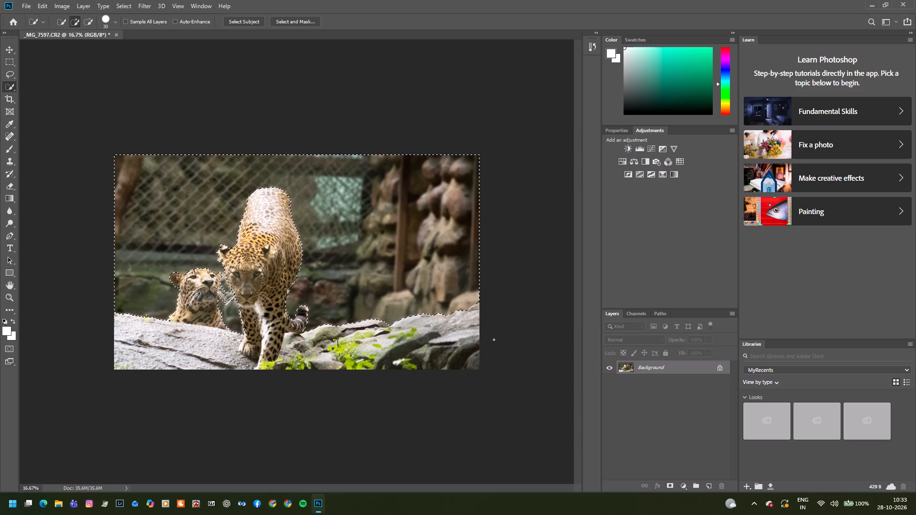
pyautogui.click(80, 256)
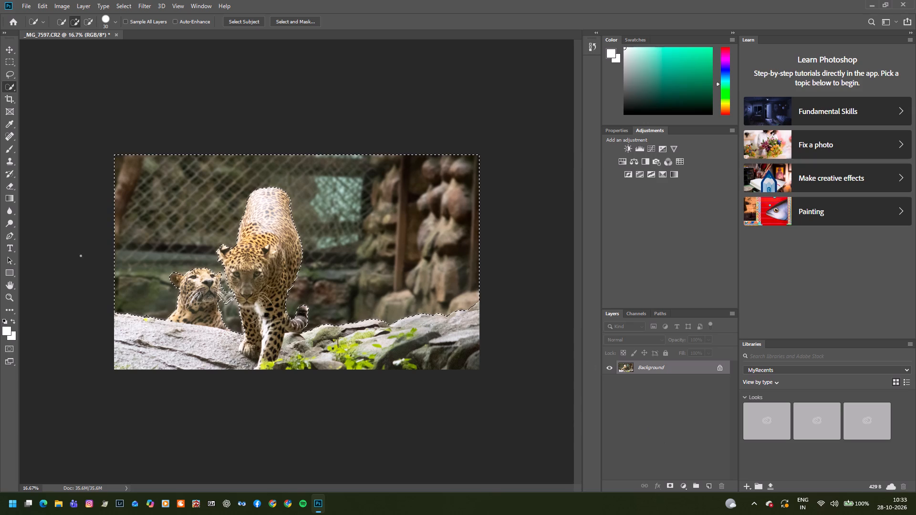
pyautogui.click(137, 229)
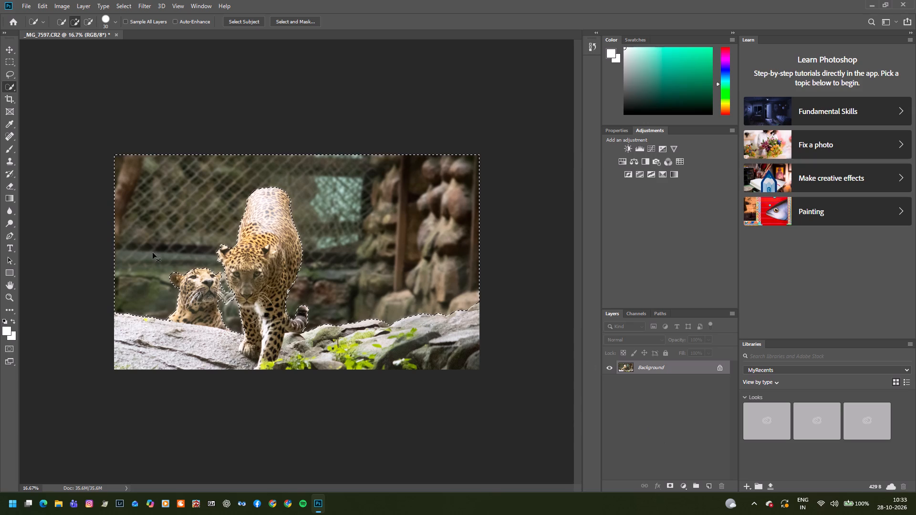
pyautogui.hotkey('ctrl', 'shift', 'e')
# Add a Curves adjustment layer masked by the background selection and merge it into the Background layer.
pyautogui.click(649, 146)
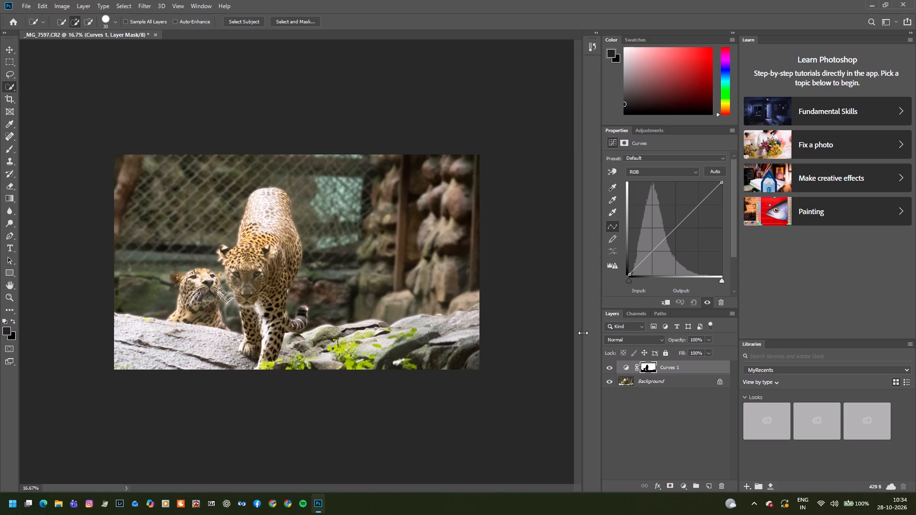
pyautogui.hotkey('ctrl', 'shift', 'e')
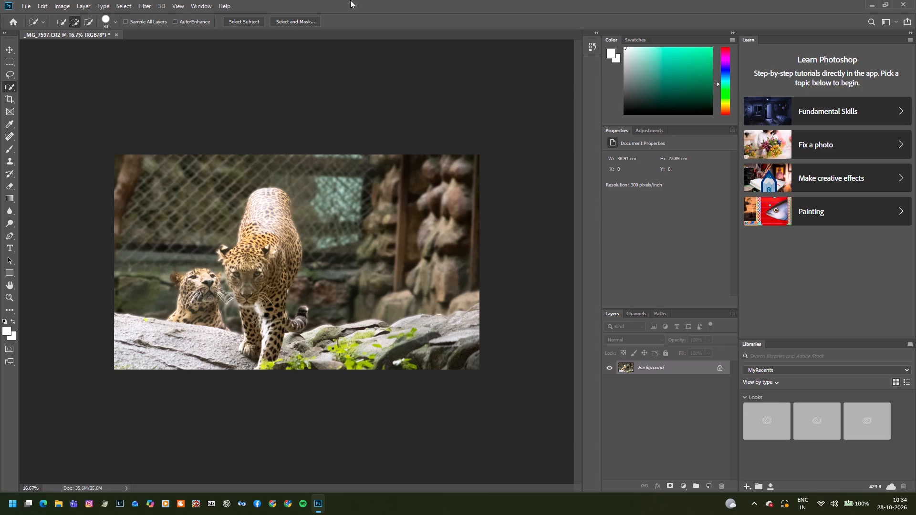
# In the Camera Raw Filter, set Exposure to -0.65, Contrast to +3 and Highlights to +7 for the whole photo.
pyautogui.click(142, 5)
pyautogui.click(198, 63)
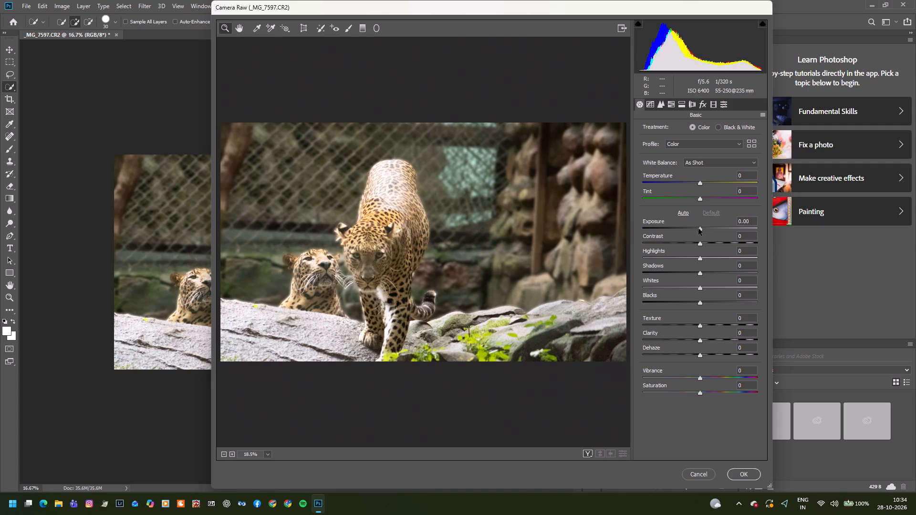
pyautogui.moveTo(698, 228); pyautogui.dragTo(696, 228)
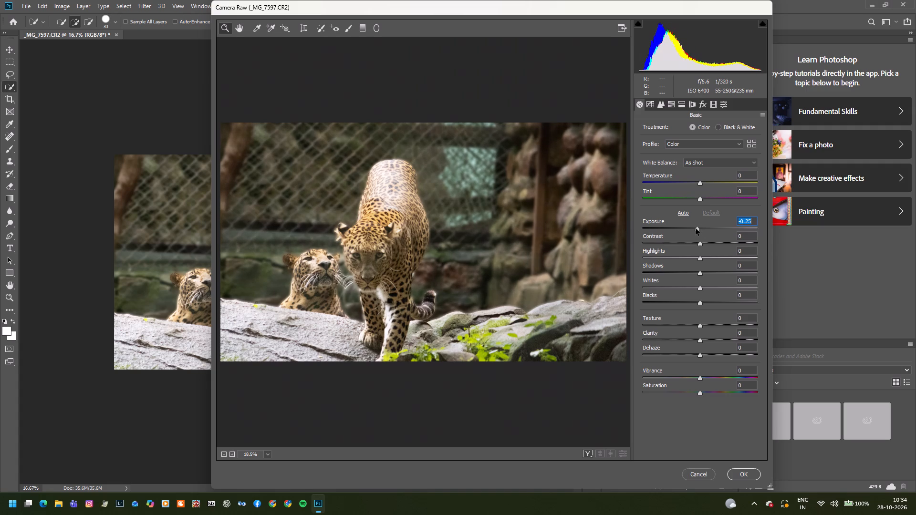
pyautogui.moveTo(696, 228); pyautogui.dragTo(693, 228)
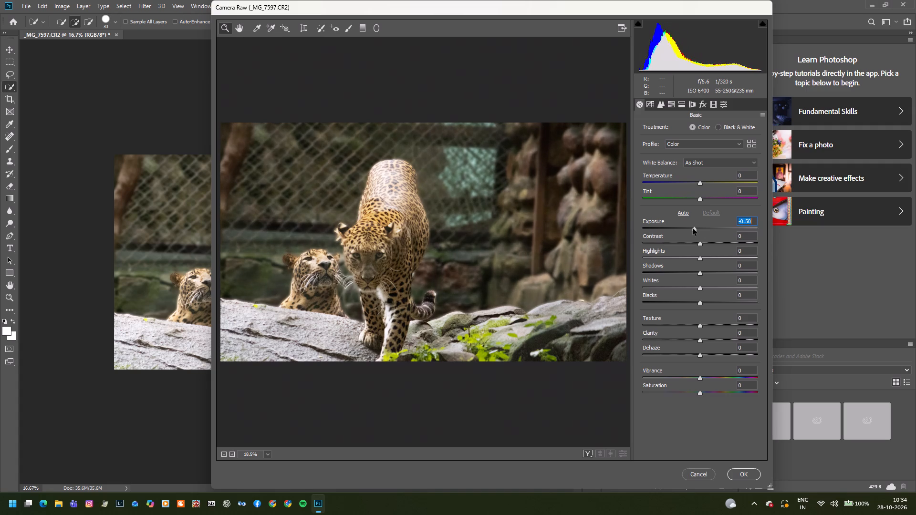
pyautogui.moveTo(693, 228); pyautogui.dragTo(691, 228)
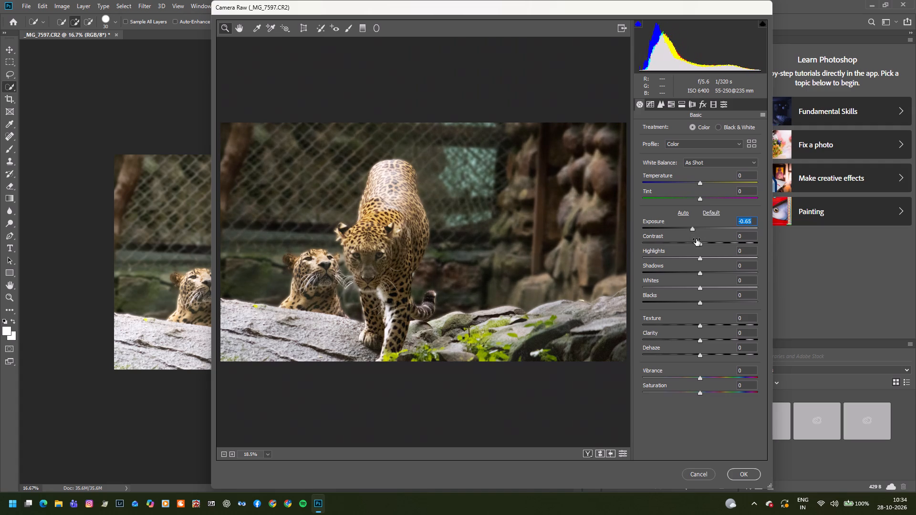
pyautogui.click(701, 242)
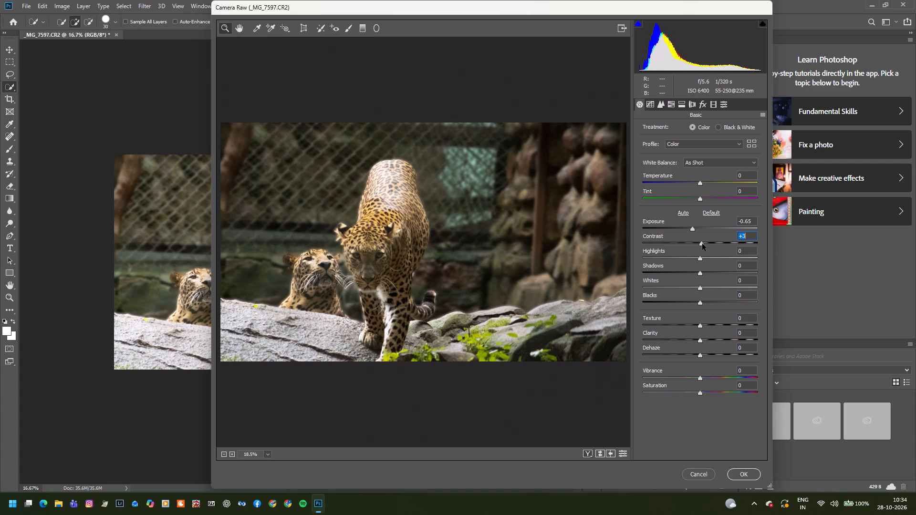
pyautogui.click(698, 258)
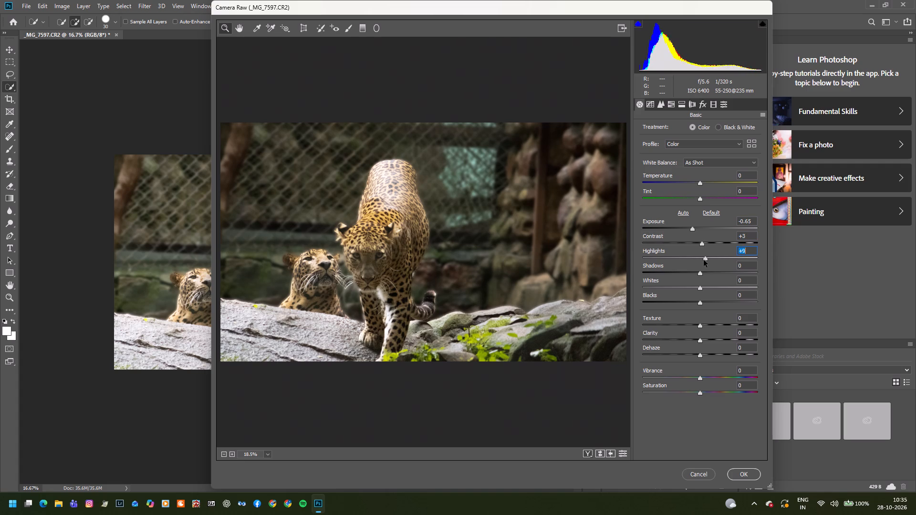
# Set Texture to +4 and Clarity to +3, and apply the Camera Raw adjustments.
pyautogui.click(702, 324)
pyautogui.click(700, 339)
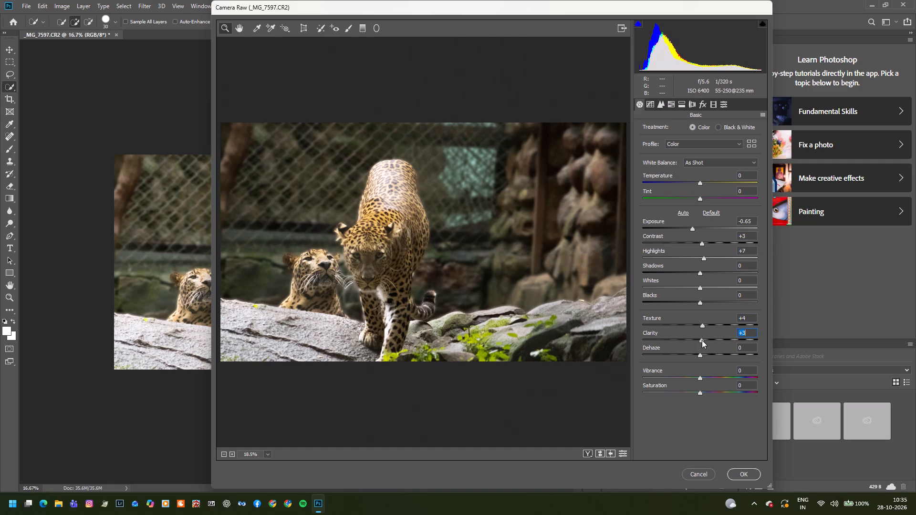
pyautogui.click(755, 481)
pyautogui.click(753, 475)
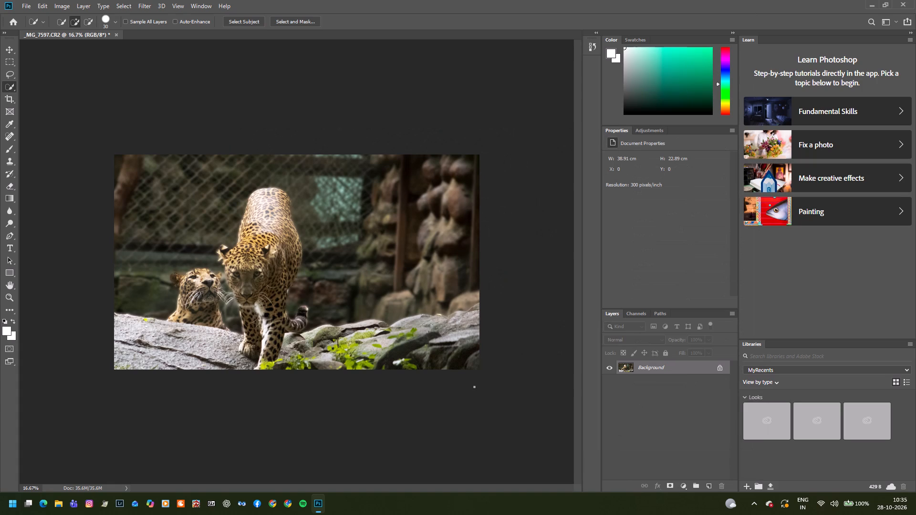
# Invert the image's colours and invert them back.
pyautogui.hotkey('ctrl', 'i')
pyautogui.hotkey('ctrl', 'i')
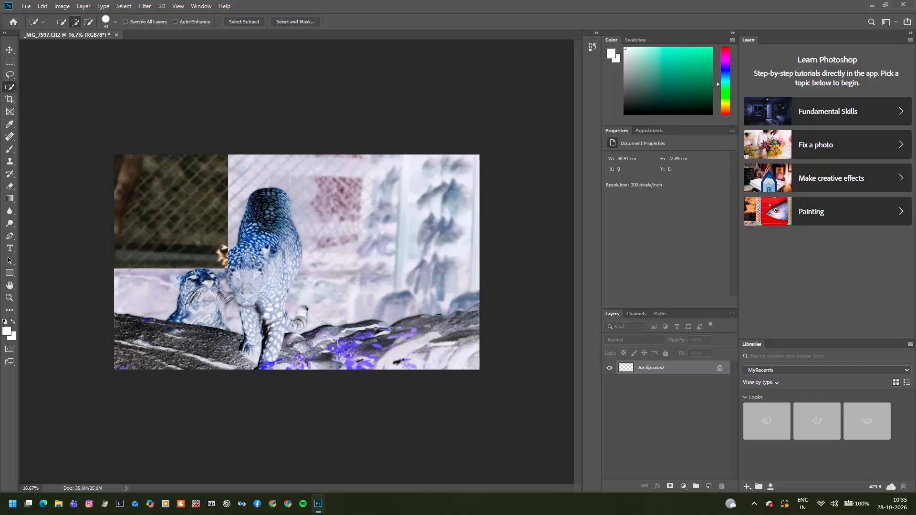
# Add a Hue/Saturation adjustment layer above the photo and shift its master Hue to -8.
pyautogui.click(645, 127)
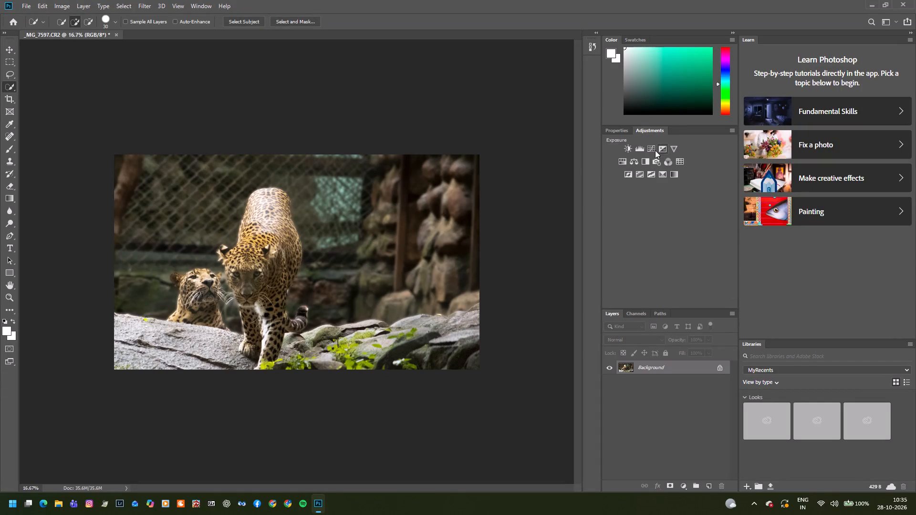
pyautogui.click(627, 162)
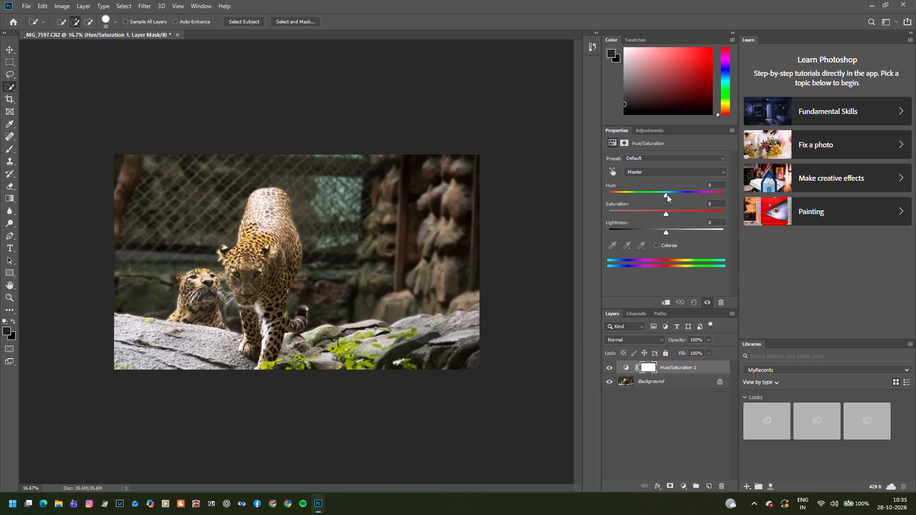
pyautogui.click(664, 194)
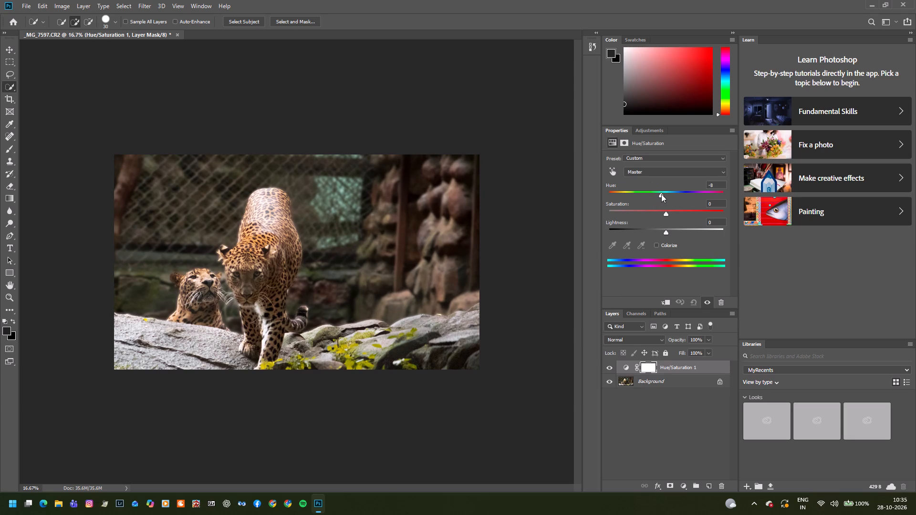
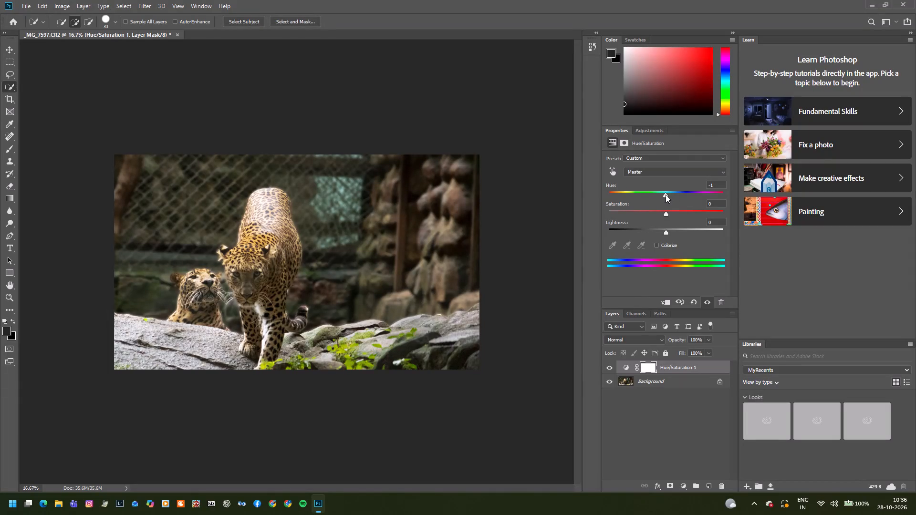
# Set the Hue/Saturation layer's master Hue to -6 and Saturation to +12, and compare the photo with the layer hidden.
pyautogui.moveTo(666, 210); pyautogui.dragTo(673, 213)
pyautogui.moveTo(673, 213); pyautogui.dragTo(681, 214)
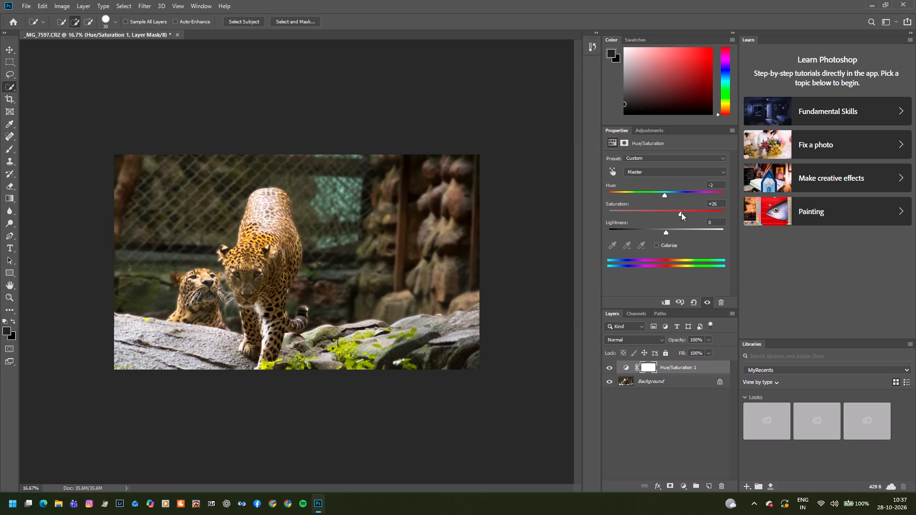
pyautogui.click(664, 194)
pyautogui.moveTo(679, 211); pyautogui.dragTo(673, 211)
pyautogui.click(613, 368)
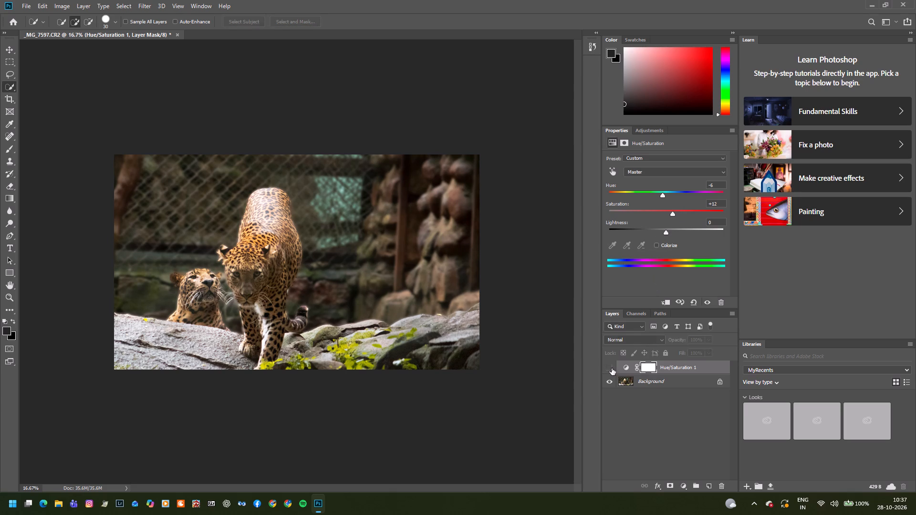
pyautogui.click(612, 368)
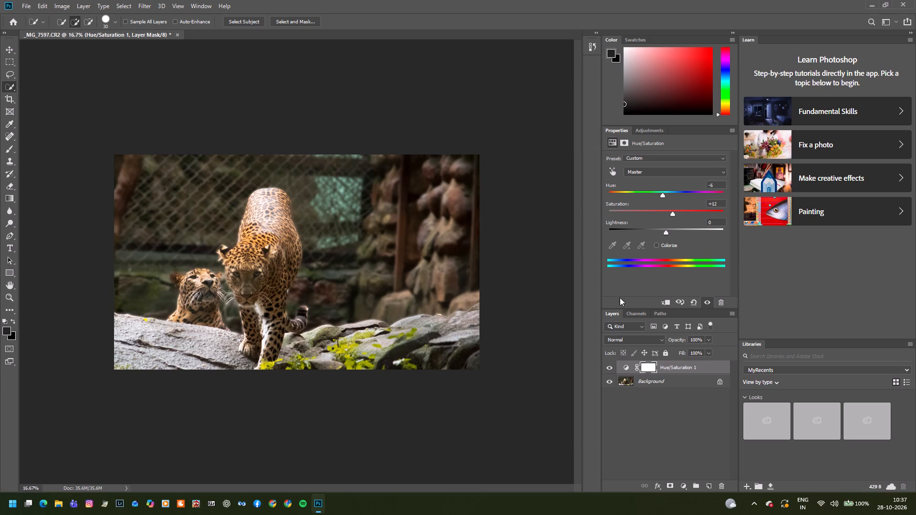
# Add a Curves adjustment layer and darken the RGB curve: midpoint at input 118, output 79, and white endpoint at output 199.
pyautogui.click(643, 132)
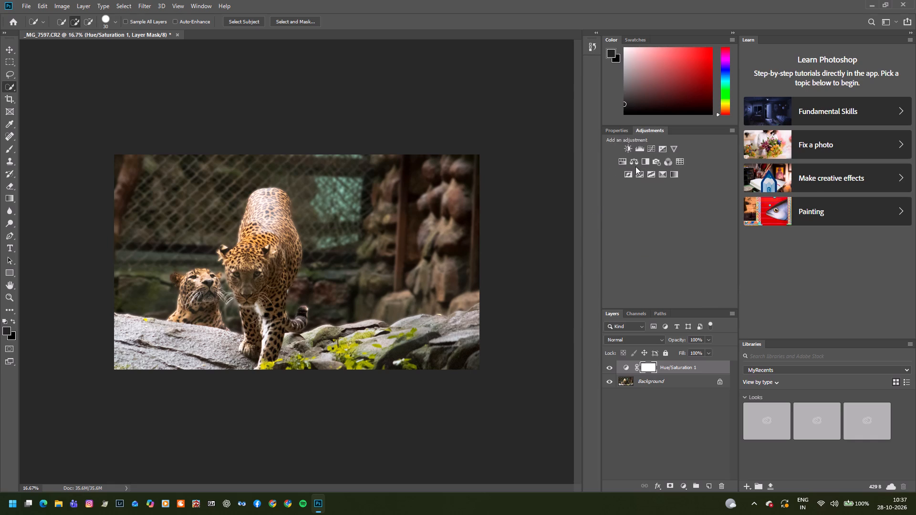
pyautogui.click(651, 147)
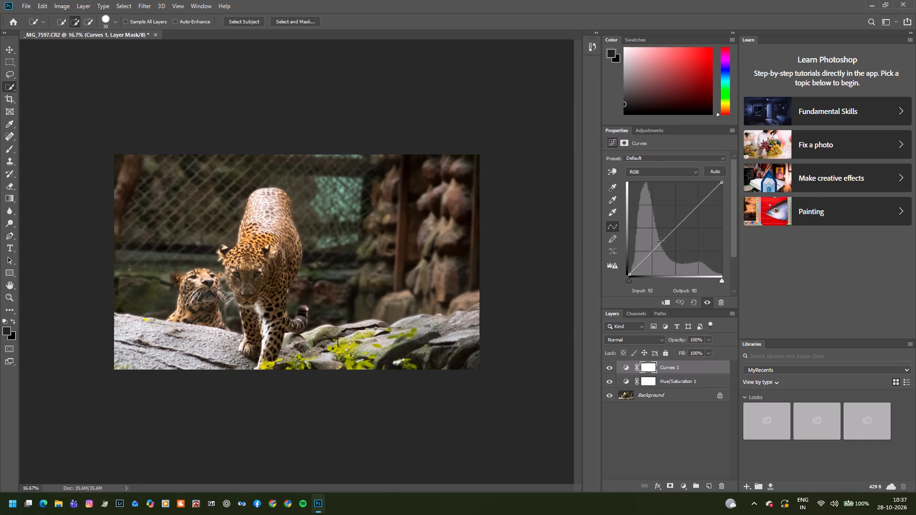
pyautogui.click(660, 242)
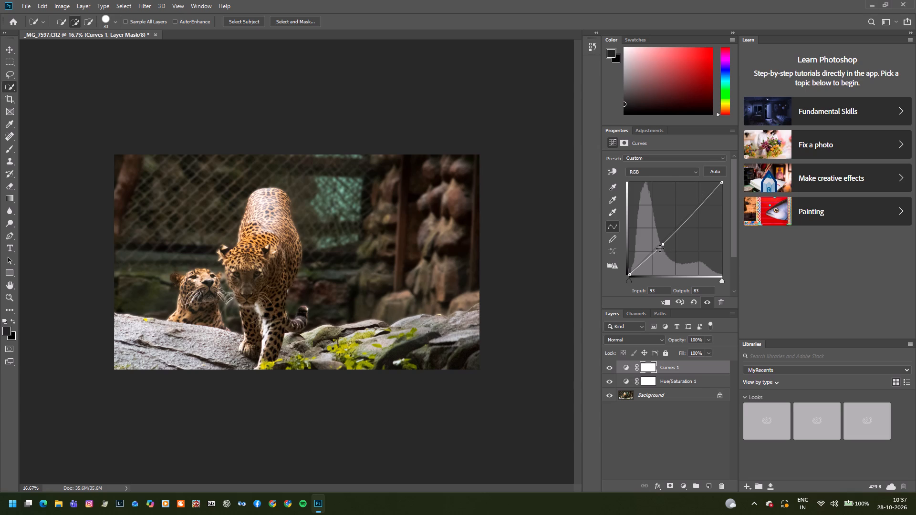
pyautogui.moveTo(664, 245); pyautogui.dragTo(680, 233)
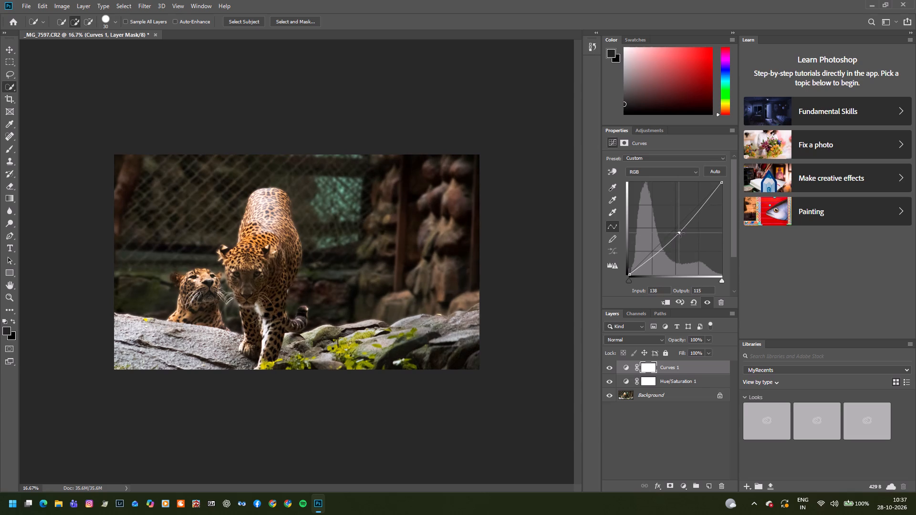
pyautogui.moveTo(680, 233); pyautogui.dragTo(682, 231)
pyautogui.moveTo(722, 182); pyautogui.dragTo(722, 195)
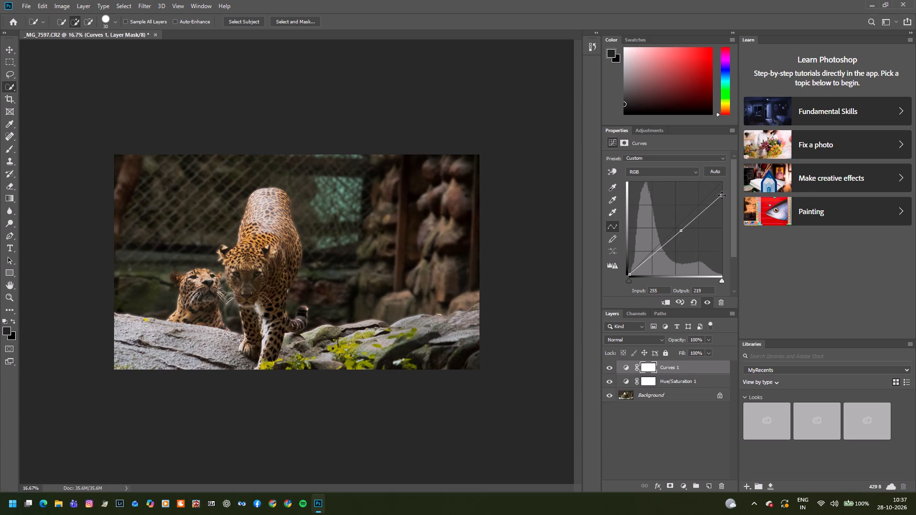
pyautogui.moveTo(683, 231); pyautogui.dragTo(674, 243)
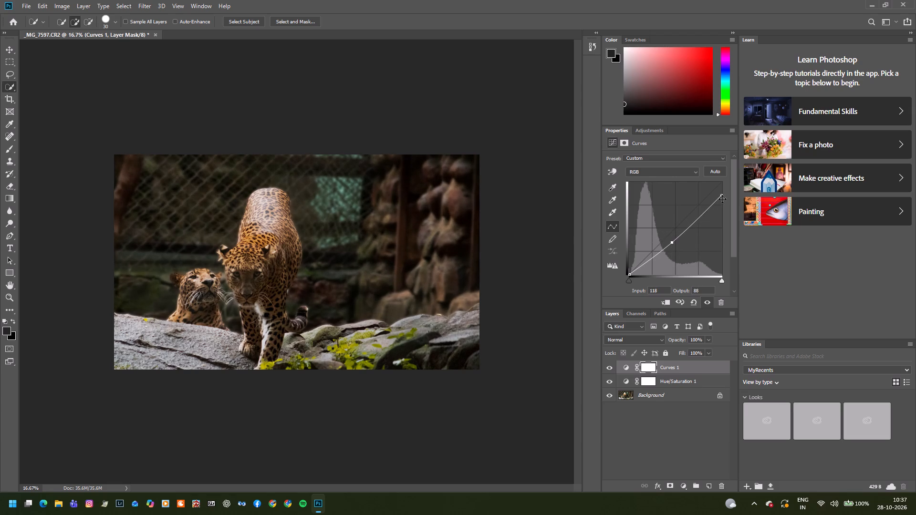
pyautogui.moveTo(722, 196); pyautogui.dragTo(723, 203)
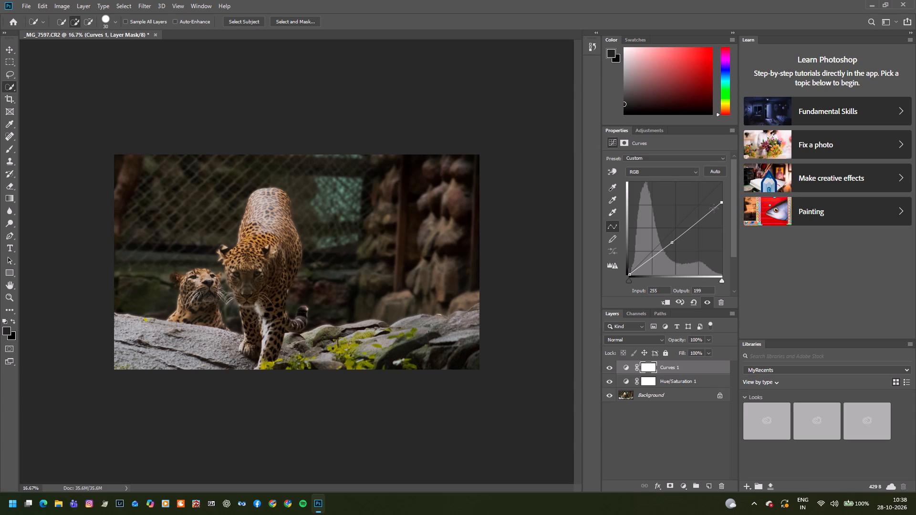
pyautogui.click(674, 243)
# Invert the Curves layer mask and draw a diagonal linear gradient on it from the foreground rock past the smaller leopard's head.
pyautogui.hotkey('ctrl', 'i')
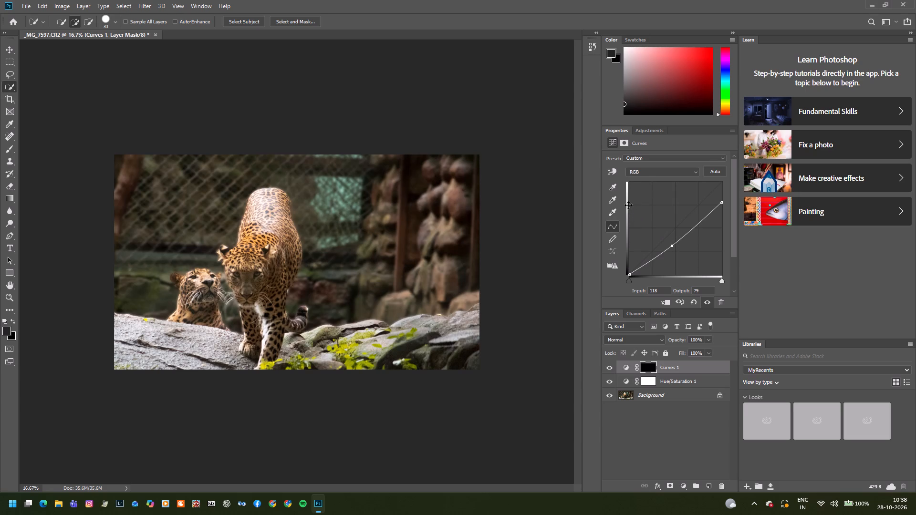
pyautogui.click(628, 204)
pyautogui.press('g')
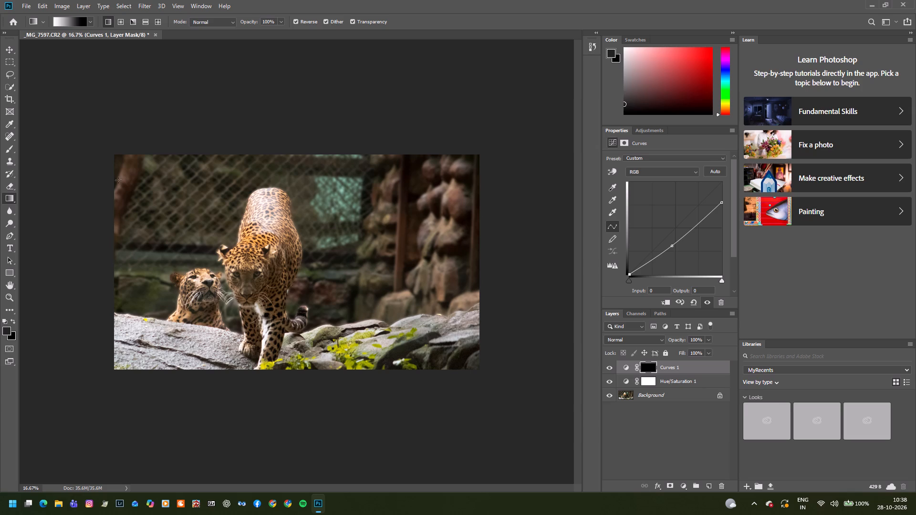
pyautogui.moveTo(172, 354); pyautogui.dragTo(225, 279)
pyautogui.moveTo(225, 279); pyautogui.dragTo(238, 266)
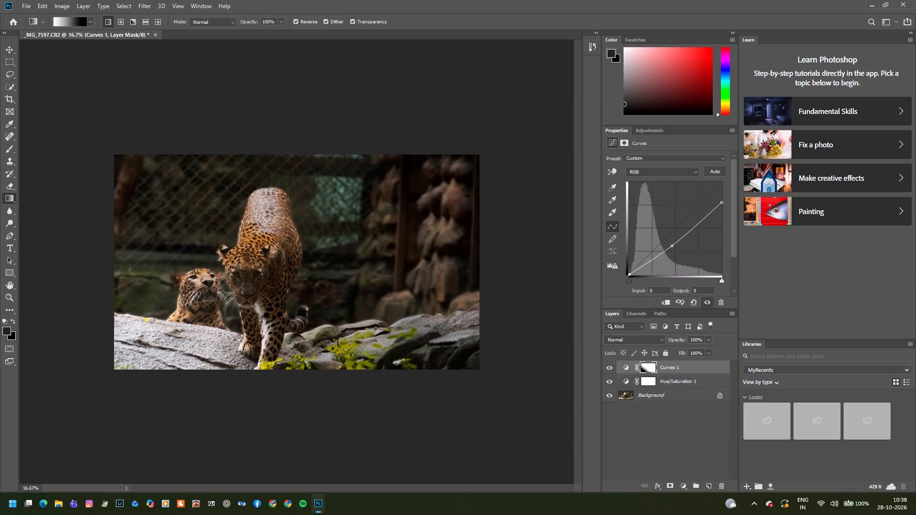
pyautogui.moveTo(250, 247); pyautogui.dragTo(249, 256, button='right')
pyautogui.click(246, 248)
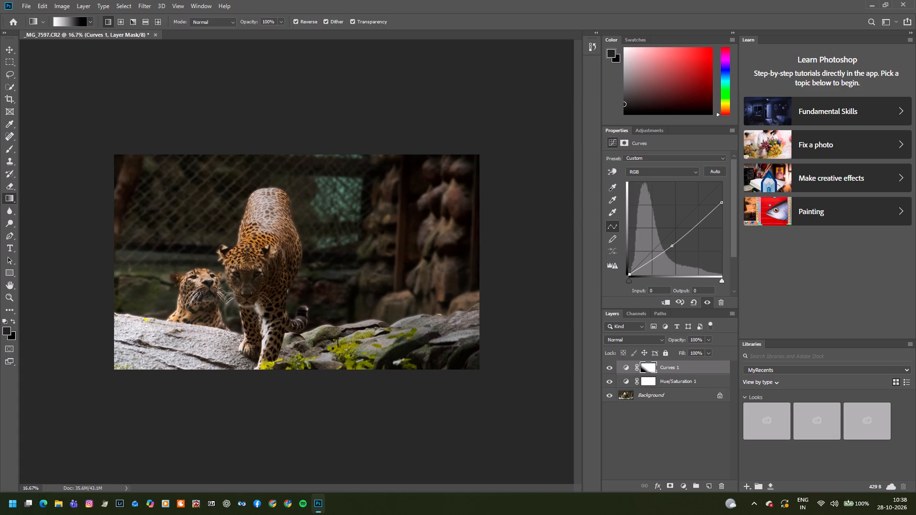
pyautogui.keyDown('ctrl'); pyautogui.click(246, 248); pyautogui.keyUp('ctrl')
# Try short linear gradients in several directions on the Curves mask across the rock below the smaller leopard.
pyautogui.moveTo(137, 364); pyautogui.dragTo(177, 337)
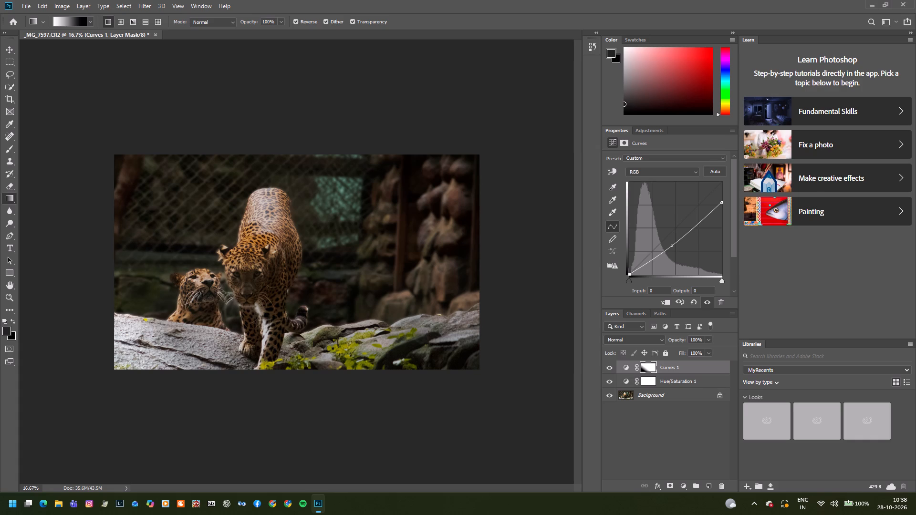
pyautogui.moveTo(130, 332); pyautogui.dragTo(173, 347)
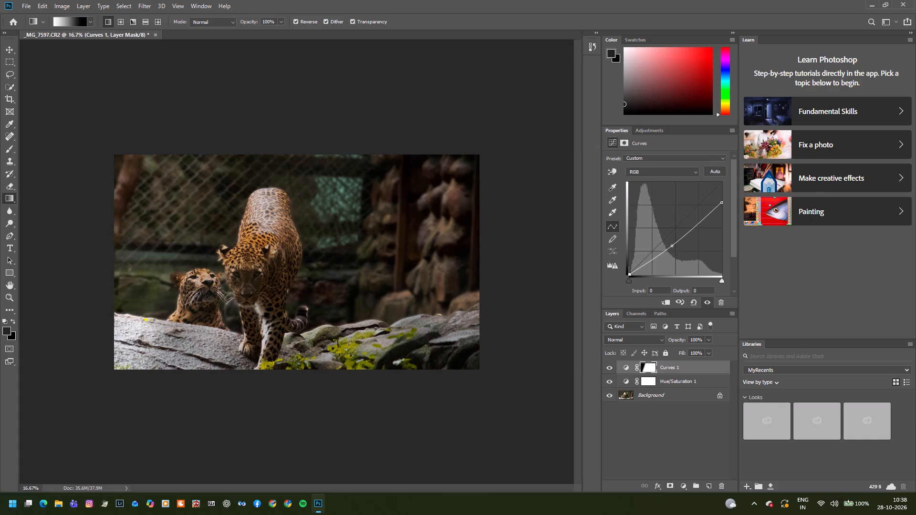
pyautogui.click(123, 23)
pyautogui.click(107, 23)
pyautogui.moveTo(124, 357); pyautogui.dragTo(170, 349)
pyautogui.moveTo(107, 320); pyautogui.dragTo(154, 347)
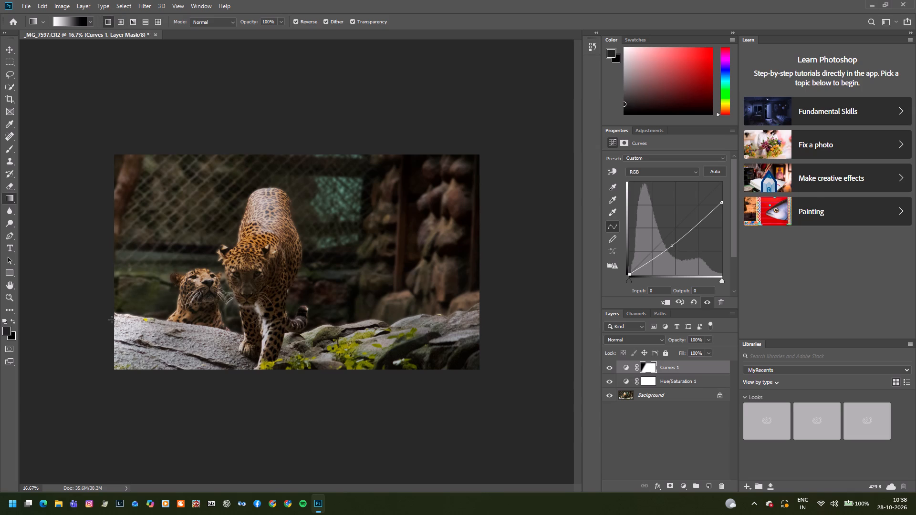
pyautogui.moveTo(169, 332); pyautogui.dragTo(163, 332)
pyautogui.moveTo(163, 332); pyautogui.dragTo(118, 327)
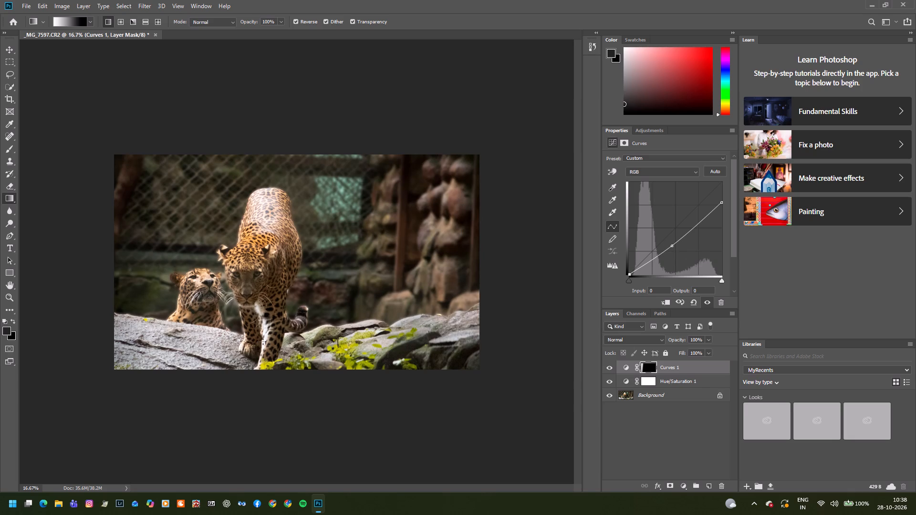
# Redraw the Curves mask as a near-vertical linear gradient from below the photo up to the smaller leopard's head.
pyautogui.moveTo(230, 378); pyautogui.dragTo(162, 341)
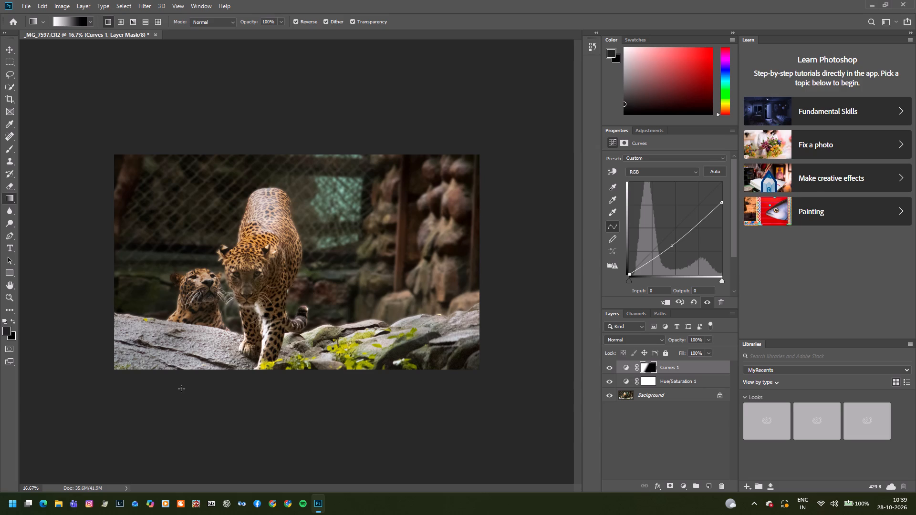
pyautogui.moveTo(181, 389); pyautogui.dragTo(179, 319)
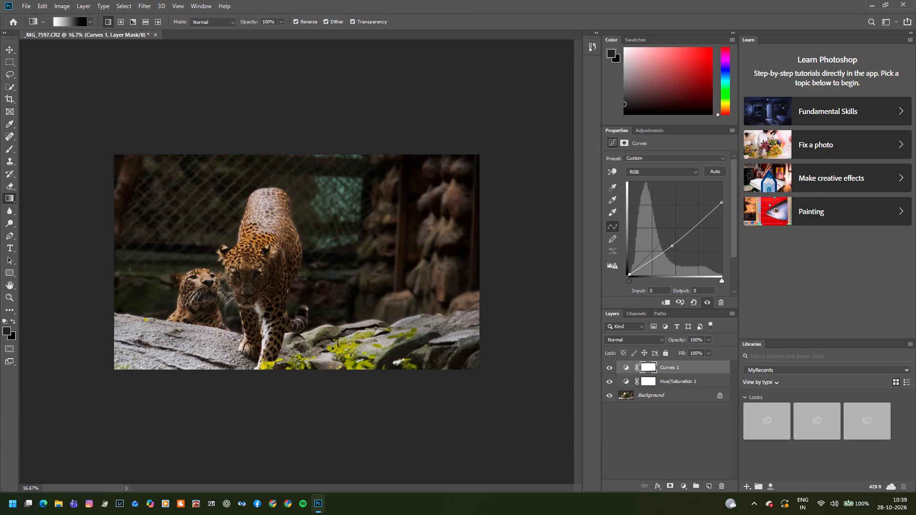
pyautogui.moveTo(169, 432); pyautogui.dragTo(174, 367)
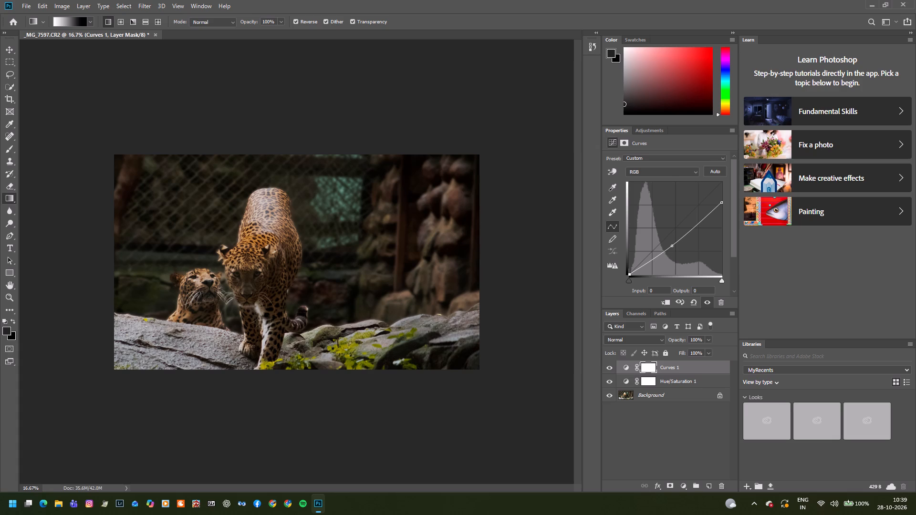
pyautogui.moveTo(139, 389); pyautogui.dragTo(146, 357)
pyautogui.moveTo(141, 396); pyautogui.dragTo(164, 353)
pyautogui.moveTo(169, 412); pyautogui.dragTo(184, 345)
pyautogui.moveTo(195, 422); pyautogui.dragTo(199, 268)
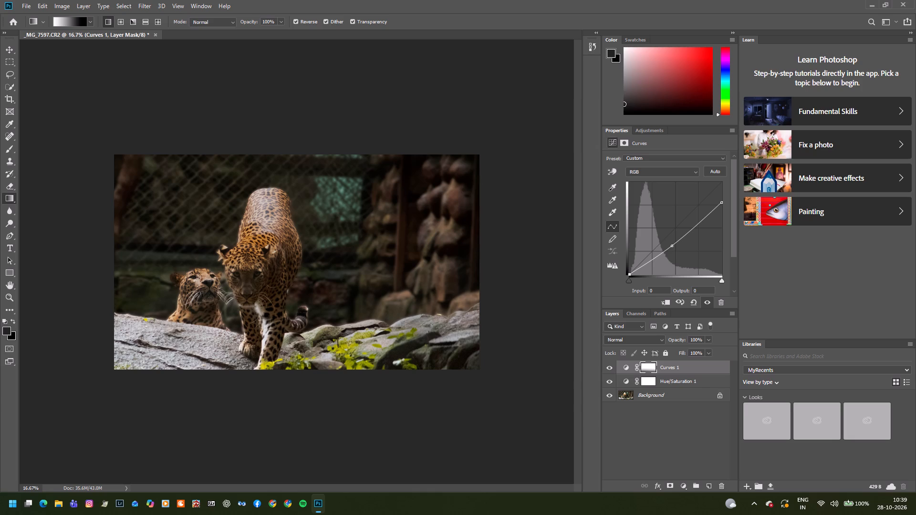
# Redraw the first Curves mask as a near-vertical linear gradient from below the photo up to the rock's edge beside the smaller leopard.
pyautogui.moveTo(126, 463); pyautogui.dragTo(146, 321)
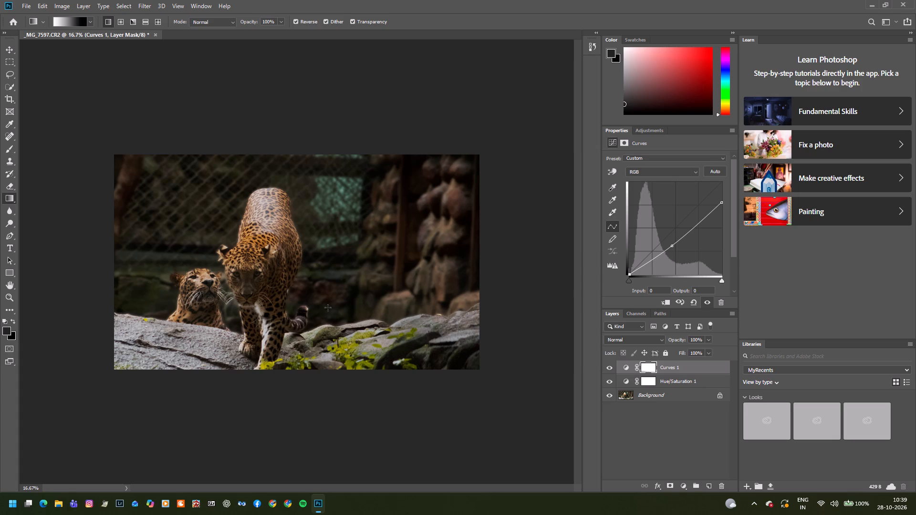
# Add a second Curves adjustment layer and darken its RGB midtones with a point at input 116, output 96.
pyautogui.click(646, 129)
pyautogui.click(655, 148)
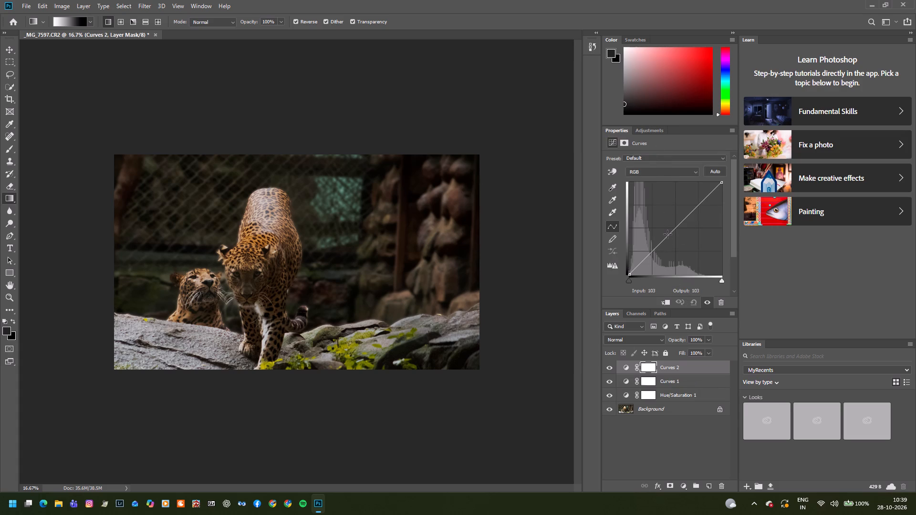
pyautogui.moveTo(668, 234); pyautogui.dragTo(671, 235)
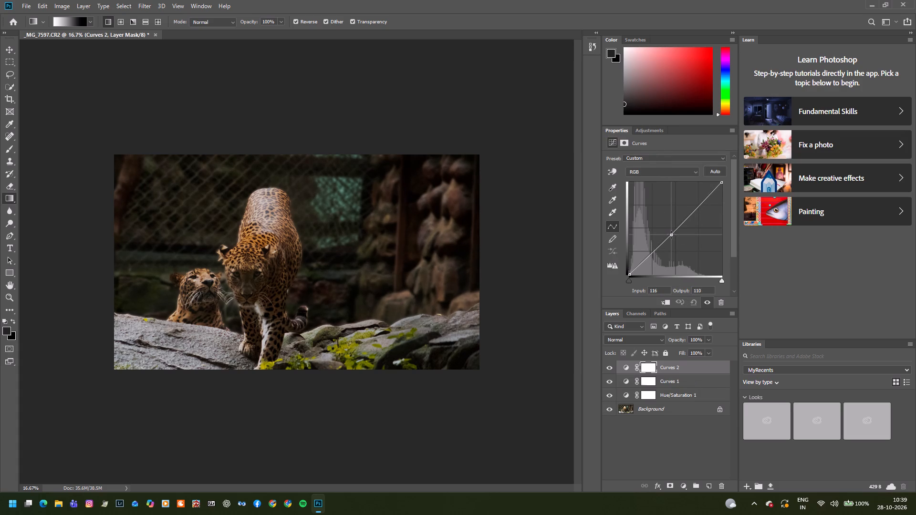
pyautogui.moveTo(671, 235); pyautogui.dragTo(672, 235)
pyautogui.moveTo(672, 235); pyautogui.dragTo(673, 236)
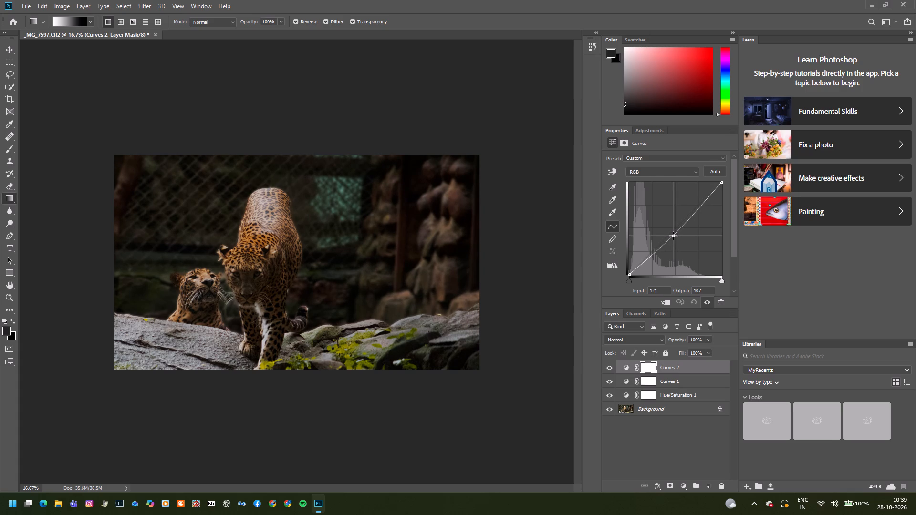
pyautogui.moveTo(673, 236); pyautogui.dragTo(671, 239)
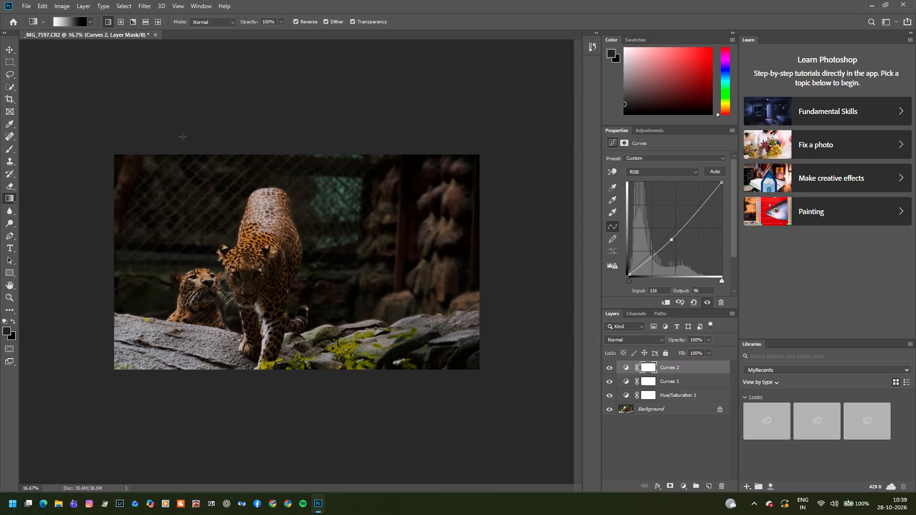
# Draw a radial gradient on the second Curves mask from beyond the photo's upper-right corner to the rock below the smaller leopard.
pyautogui.press('g')
pyautogui.click(403, 98)
pyautogui.press('g')
pyautogui.click(124, 21)
pyautogui.moveTo(506, 127); pyautogui.dragTo(437, 200)
pyautogui.moveTo(437, 200); pyautogui.dragTo(405, 233)
pyautogui.moveTo(480, 143); pyautogui.dragTo(263, 292)
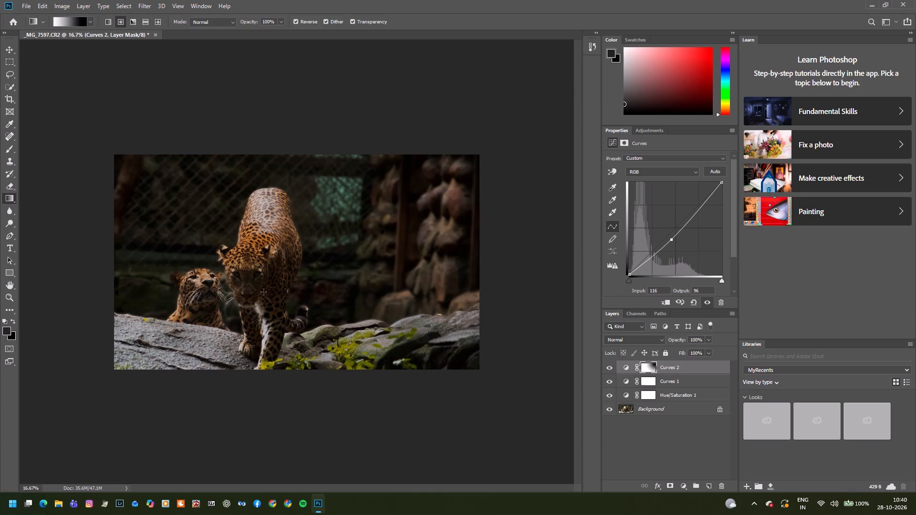
pyautogui.moveTo(487, 122); pyautogui.dragTo(172, 330)
# Add a third Curves adjustment layer and darken its RGB midtones with a point at input 106, output 83.
pyautogui.click(644, 130)
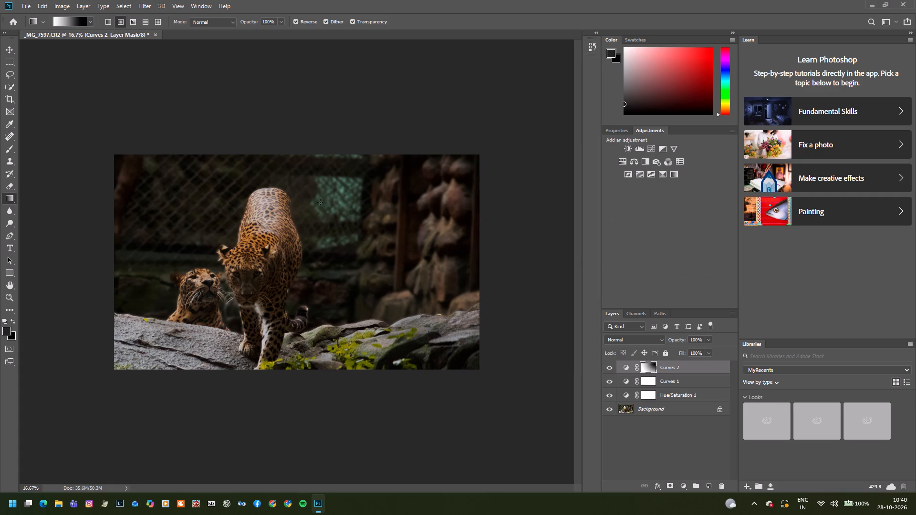
pyautogui.click(648, 148)
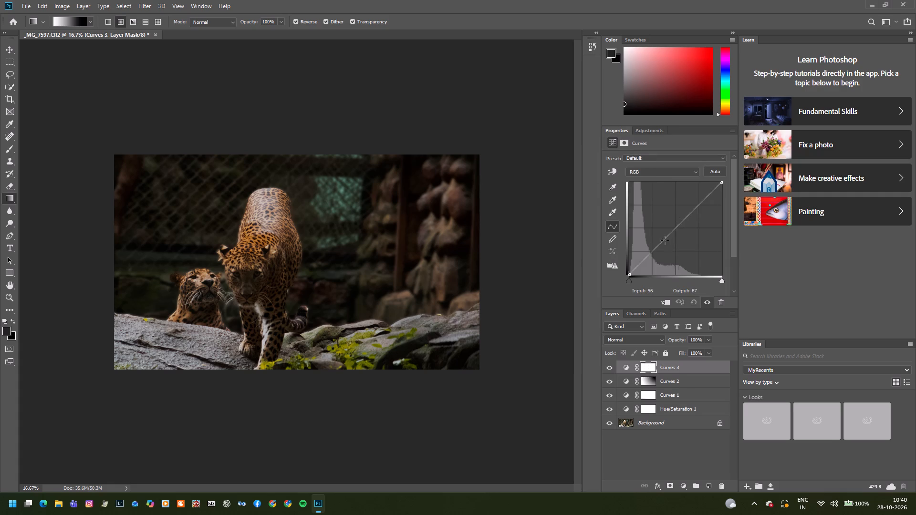
pyautogui.moveTo(665, 239); pyautogui.dragTo(667, 244)
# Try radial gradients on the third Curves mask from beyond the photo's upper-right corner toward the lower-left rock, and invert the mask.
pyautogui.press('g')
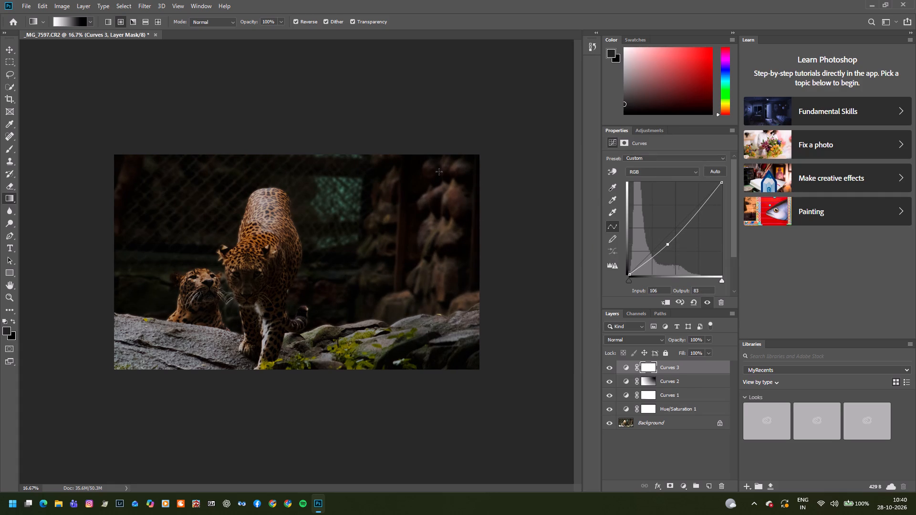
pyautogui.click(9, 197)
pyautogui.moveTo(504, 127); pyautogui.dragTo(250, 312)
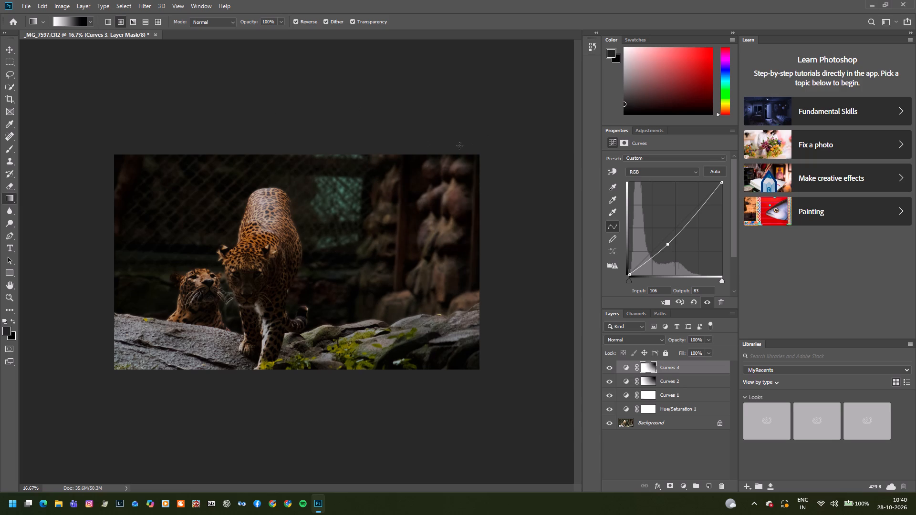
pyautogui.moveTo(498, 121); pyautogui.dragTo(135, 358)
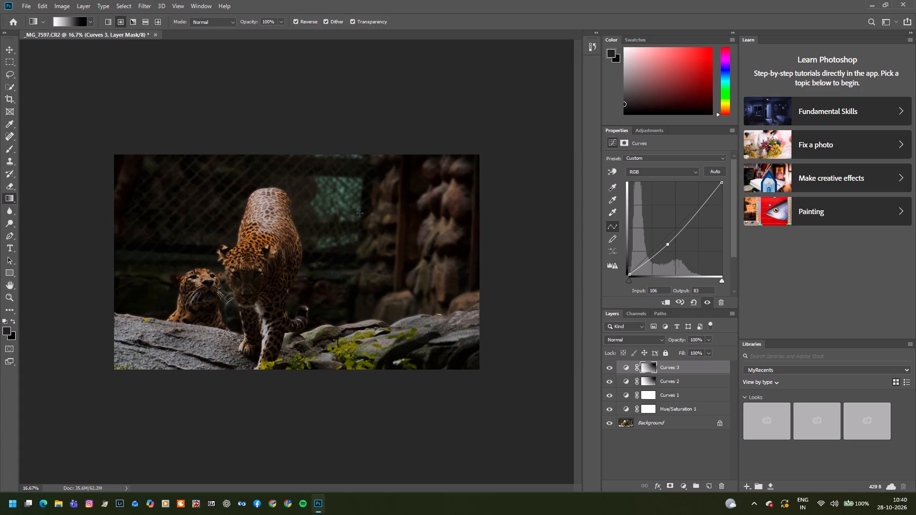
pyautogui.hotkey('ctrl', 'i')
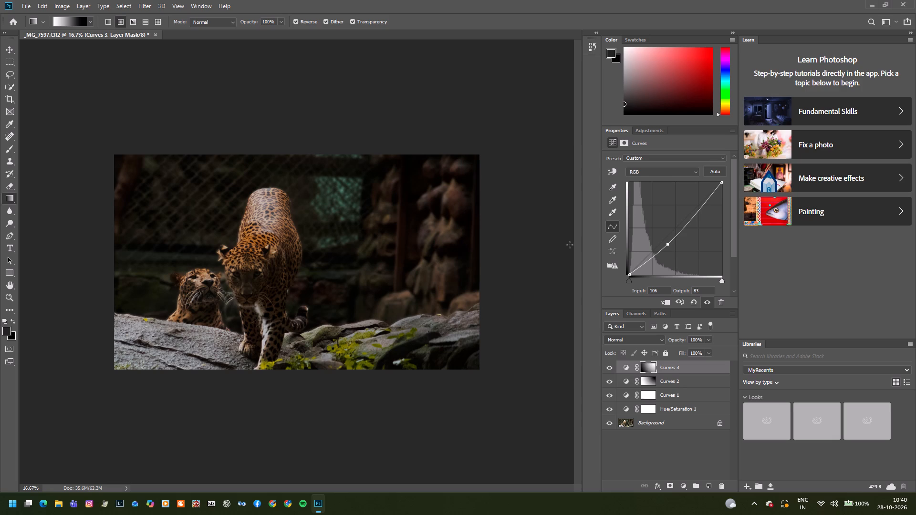
# Switch to the black-to-white gradient preset and redraw the third Curves mask radially from the upper-right corner to the smaller leopard's head.
pyautogui.click(94, 22)
pyautogui.click(105, 73)
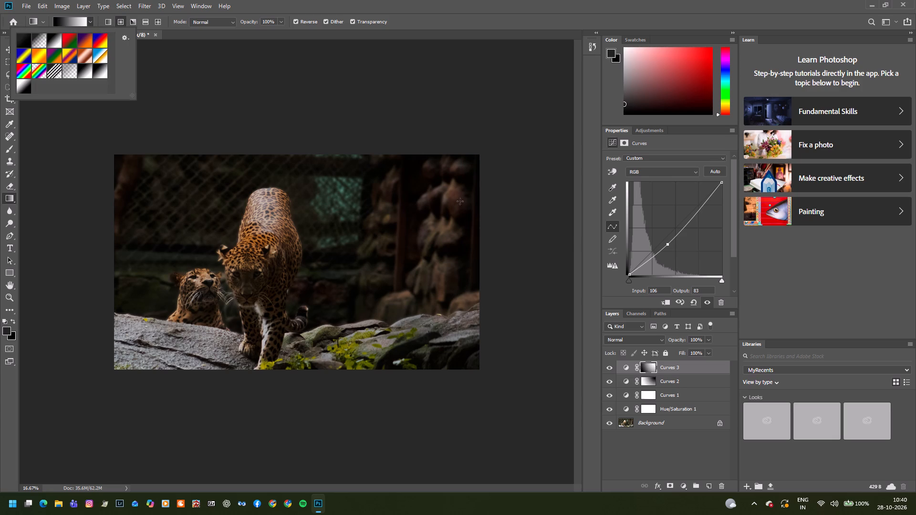
pyautogui.click(472, 196)
pyautogui.moveTo(495, 143); pyautogui.dragTo(198, 288)
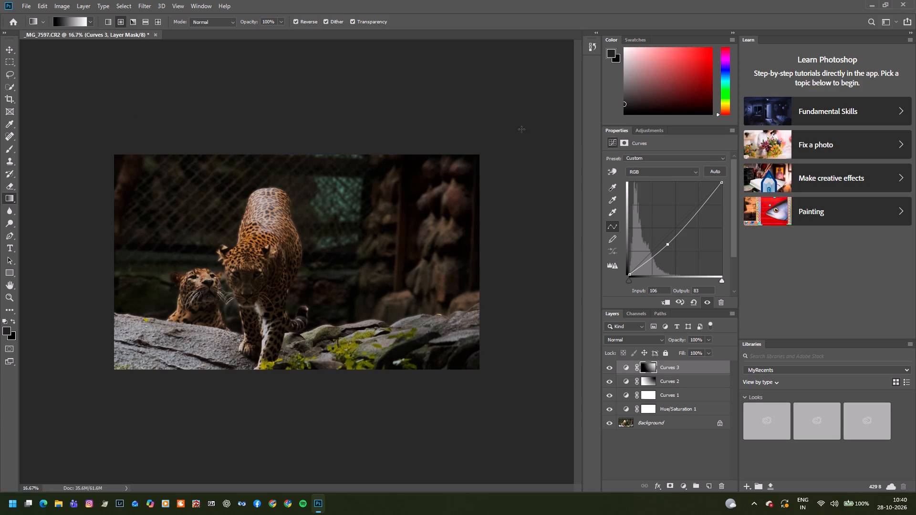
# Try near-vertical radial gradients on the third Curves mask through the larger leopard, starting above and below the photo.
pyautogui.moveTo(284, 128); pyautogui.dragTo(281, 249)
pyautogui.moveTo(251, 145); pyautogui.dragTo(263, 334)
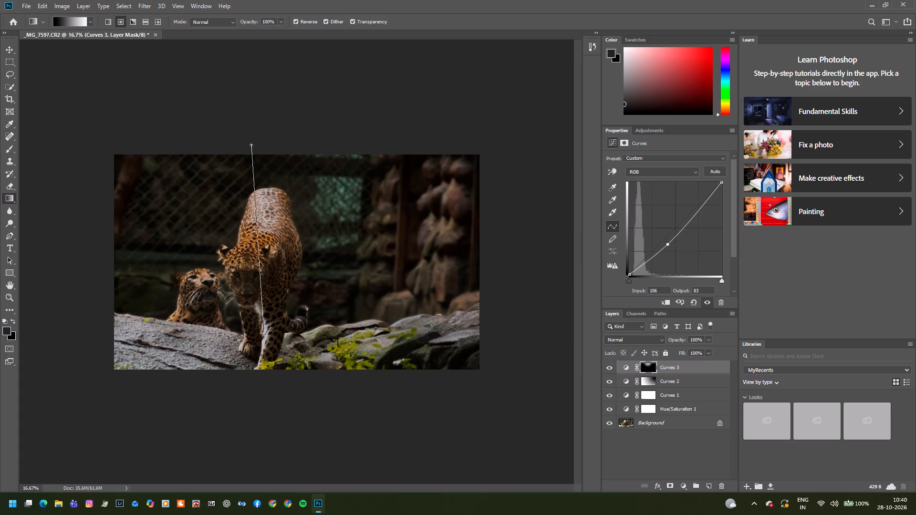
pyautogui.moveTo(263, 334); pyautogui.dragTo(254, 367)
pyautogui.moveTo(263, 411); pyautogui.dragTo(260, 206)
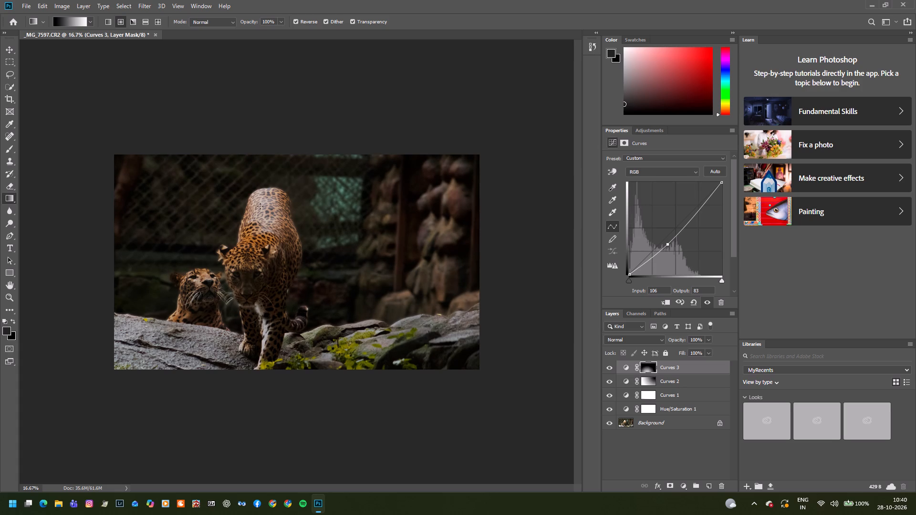
# Redraw the third Curves mask as a radial gradient from the photo's upper-left corner to the larger leopard's tail.
pyautogui.moveTo(115, 154); pyautogui.dragTo(304, 313)
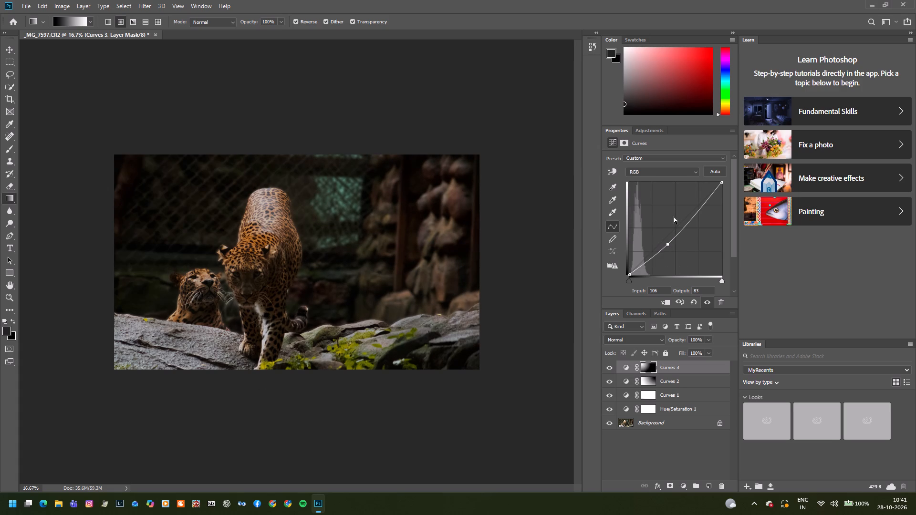
# Add a fourth Curves adjustment layer and brighten its RGB curve with a point at input 75, output 150.
pyautogui.click(642, 129)
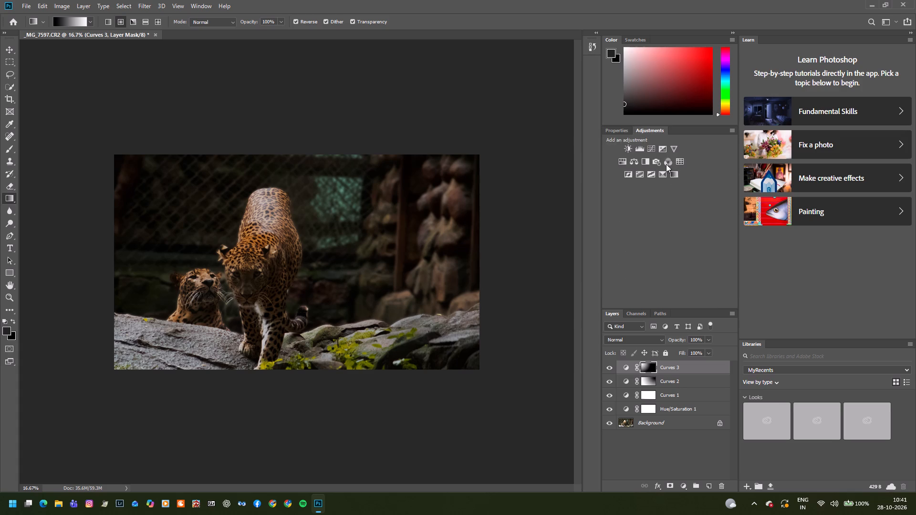
pyautogui.click(656, 147)
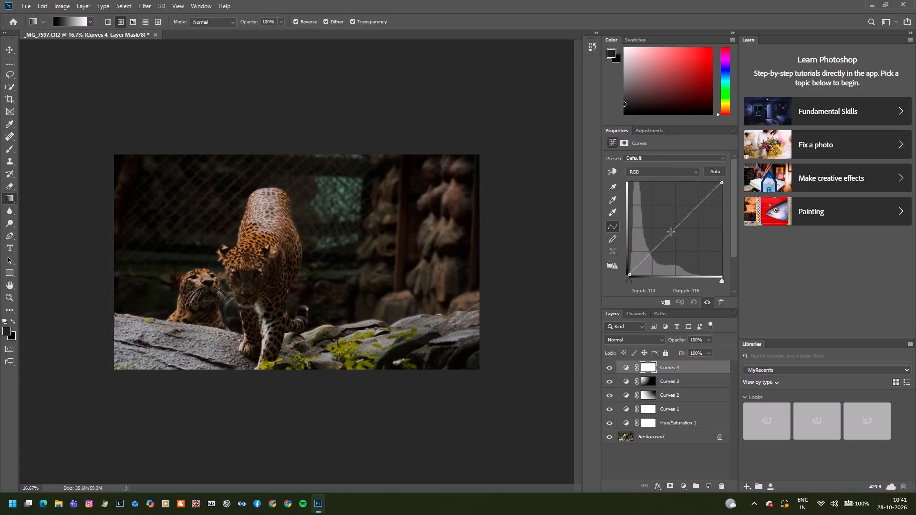
pyautogui.moveTo(671, 232); pyautogui.dragTo(656, 220)
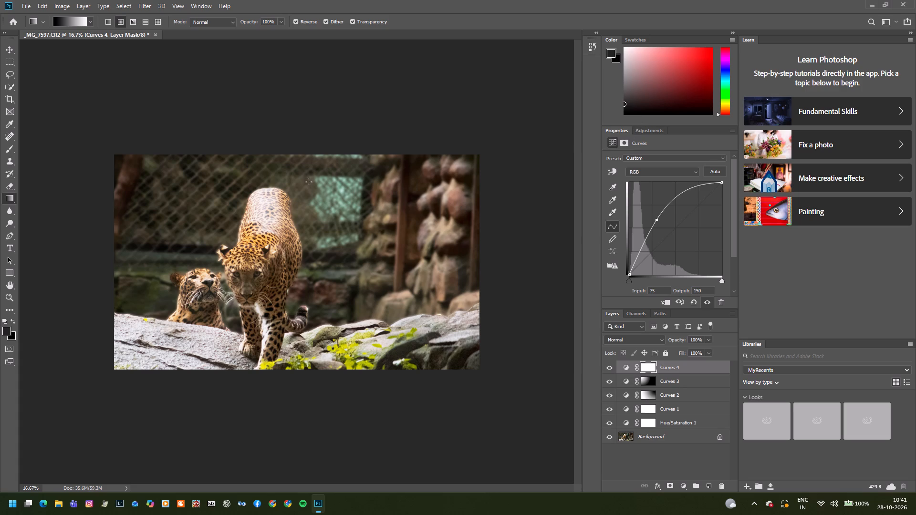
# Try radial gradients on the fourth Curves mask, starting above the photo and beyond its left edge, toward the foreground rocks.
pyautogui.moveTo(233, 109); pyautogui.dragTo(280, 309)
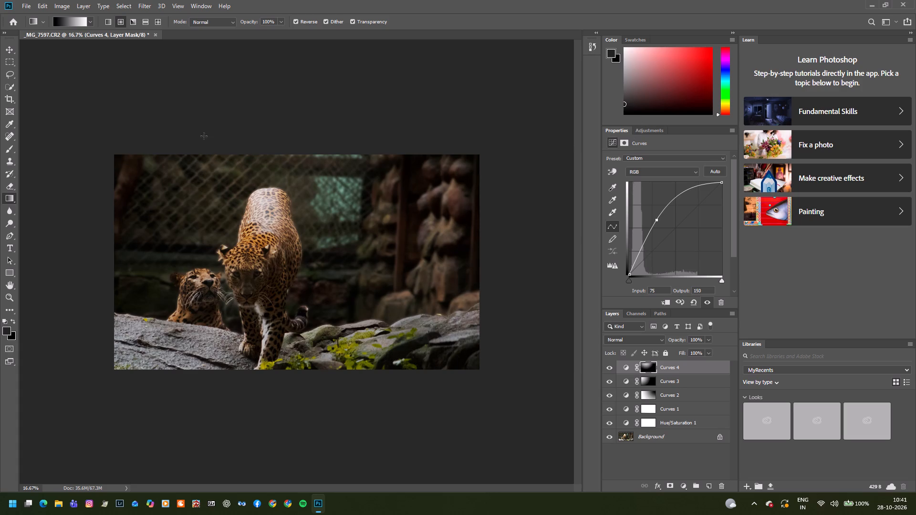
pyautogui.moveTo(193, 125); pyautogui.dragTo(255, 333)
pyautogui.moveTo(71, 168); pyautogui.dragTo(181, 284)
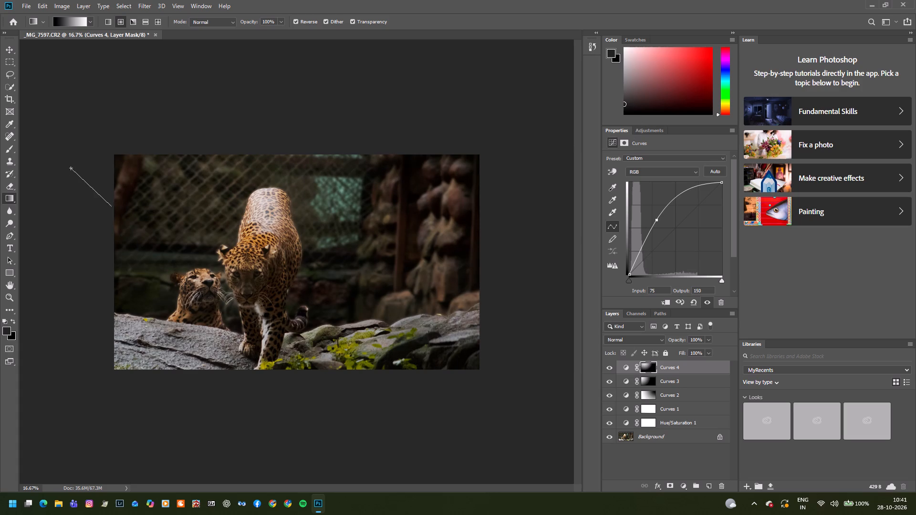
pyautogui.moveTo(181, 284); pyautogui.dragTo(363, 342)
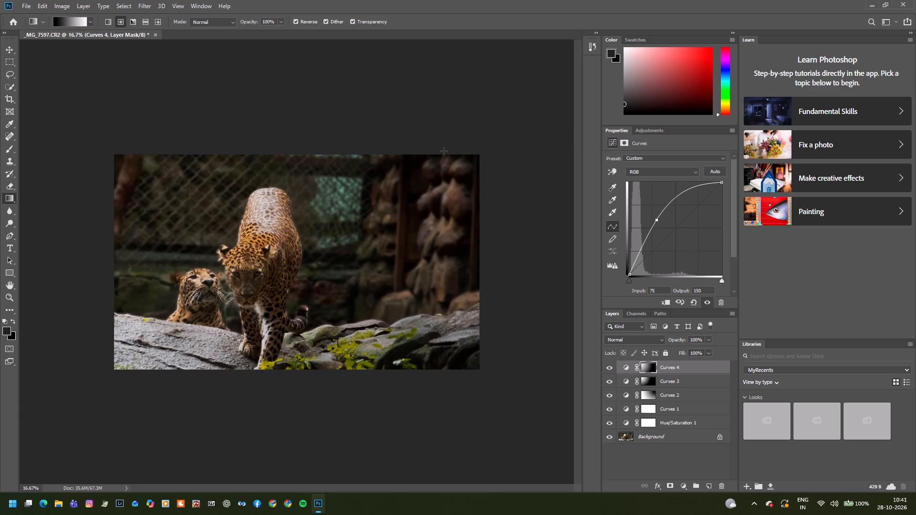
# Redraw the fourth Curves mask as a radial gradient from the upper part of the photo's right edge to beyond its lower-left edge.
pyautogui.moveTo(482, 142); pyautogui.dragTo(201, 313)
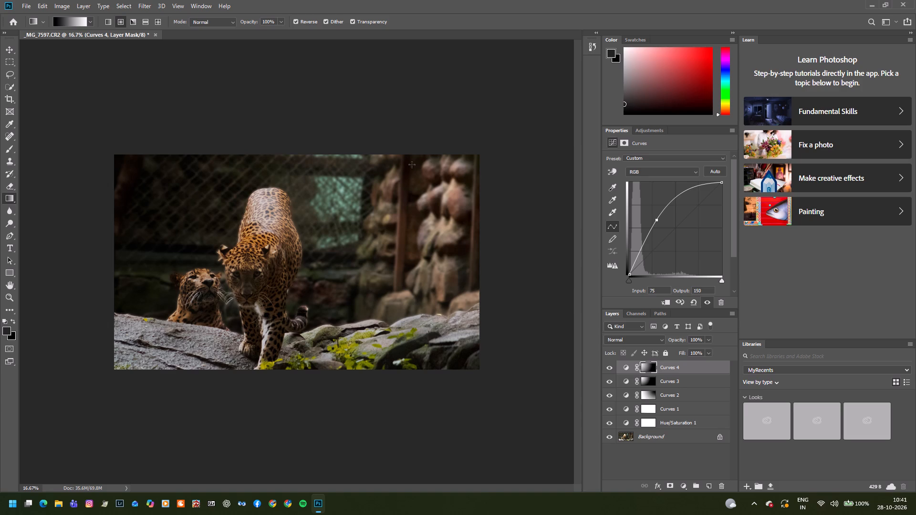
pyautogui.moveTo(469, 121); pyautogui.dragTo(146, 329)
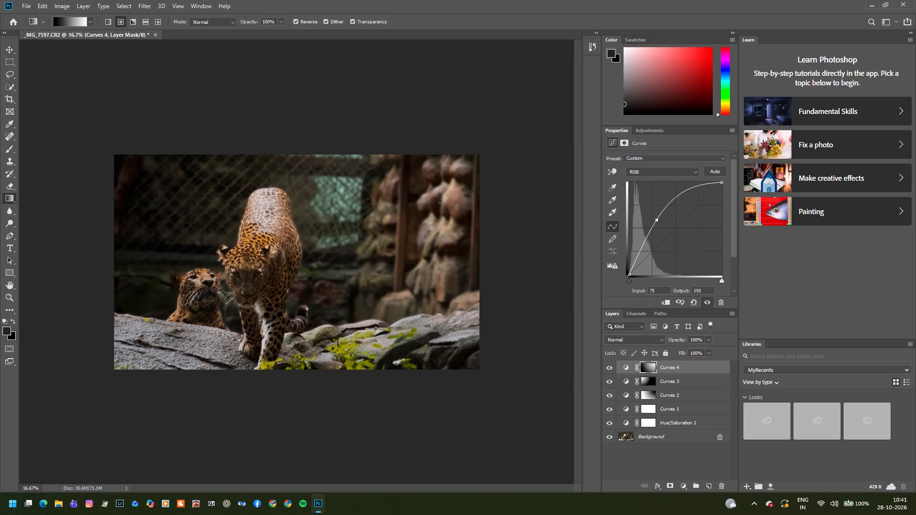
pyautogui.moveTo(483, 171); pyautogui.dragTo(93, 308)
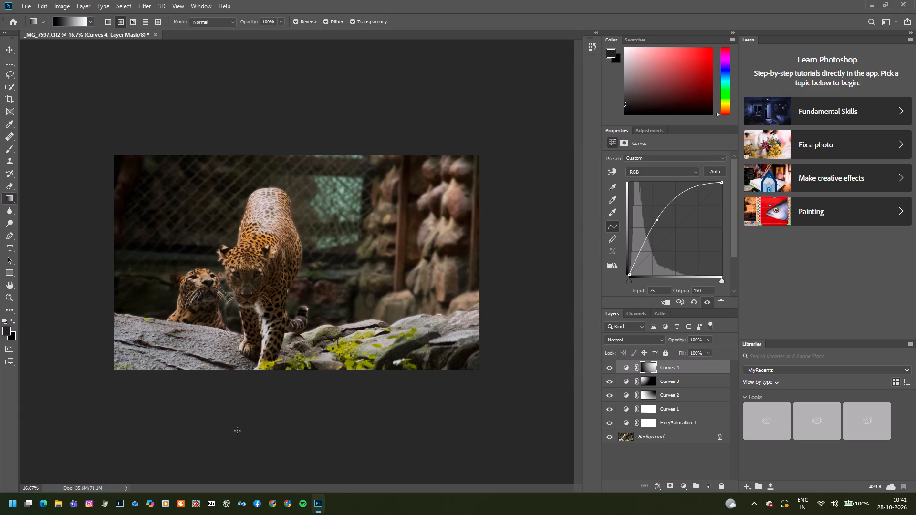
# Add a fifth Curves adjustment layer and brighten its RGB curve with a point at input 81, output 133.
pyautogui.click(647, 129)
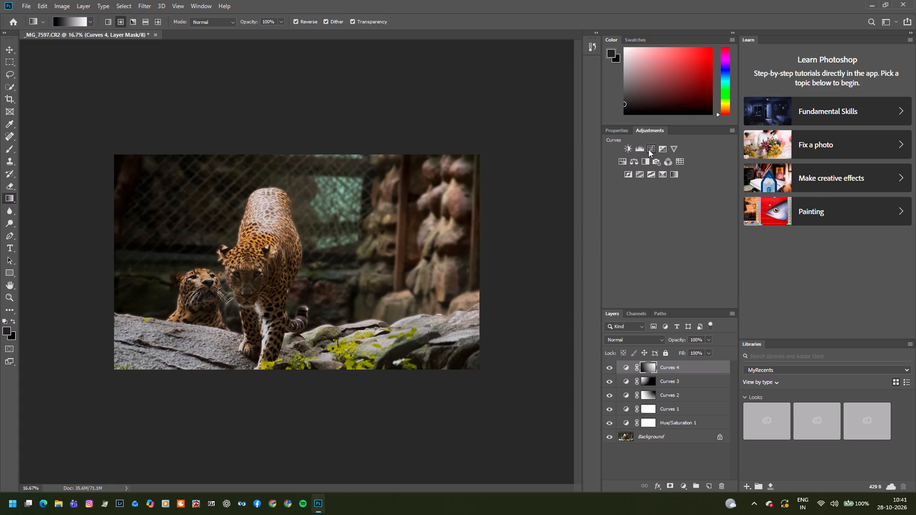
pyautogui.click(648, 149)
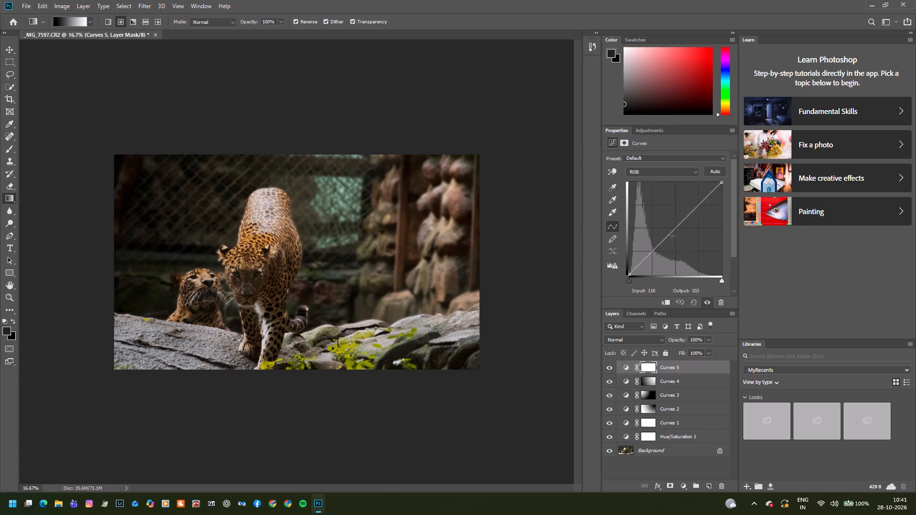
pyautogui.moveTo(671, 236); pyautogui.dragTo(664, 230)
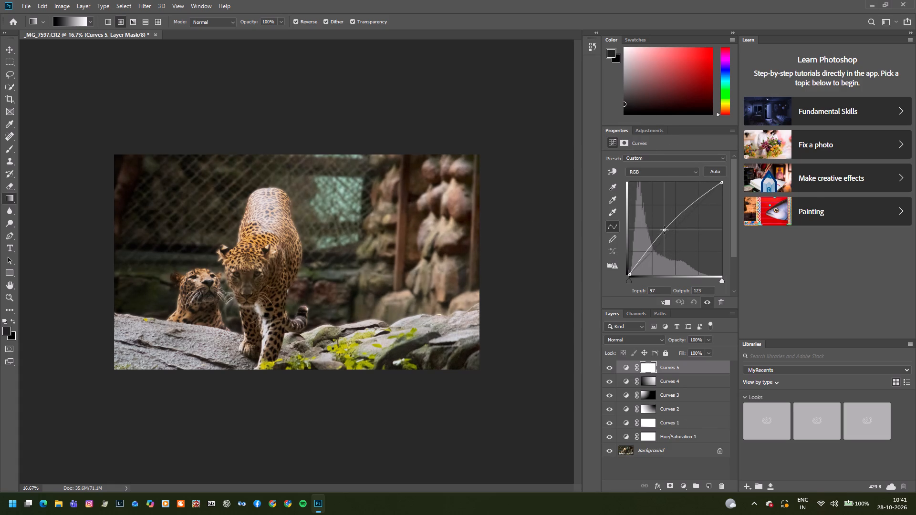
pyautogui.moveTo(664, 230); pyautogui.dragTo(658, 226)
# Mask the fifth Curves layer with a radial gradient from just outside the photo's upper-right corner to beside the smaller leopard's head.
pyautogui.click(112, 21)
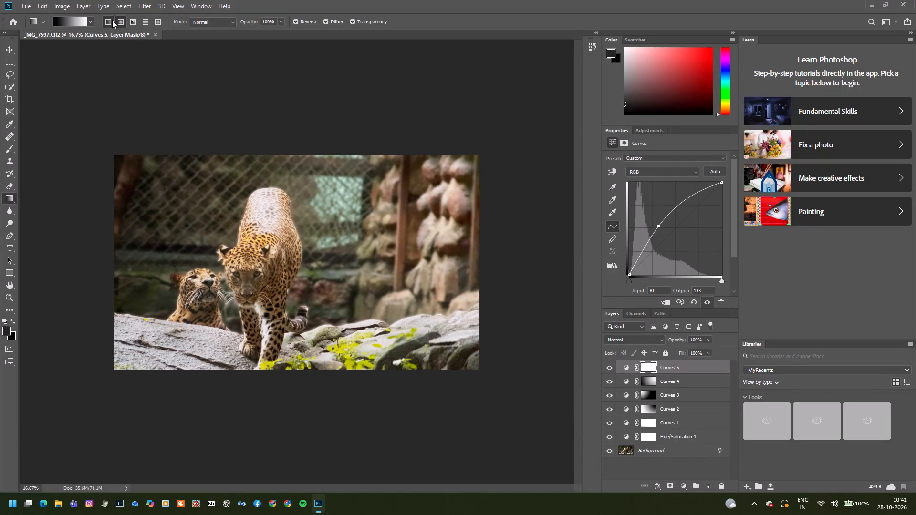
pyautogui.click(125, 18)
pyautogui.moveTo(504, 139); pyautogui.dragTo(222, 295)
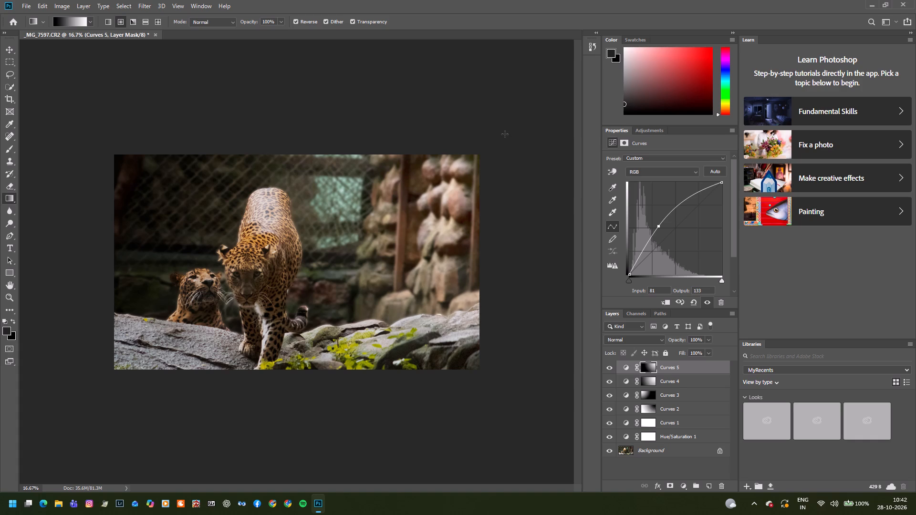
# Add a second Hue/Saturation adjustment layer and set its Master saturation to -15.
pyautogui.click(649, 129)
pyautogui.click(622, 159)
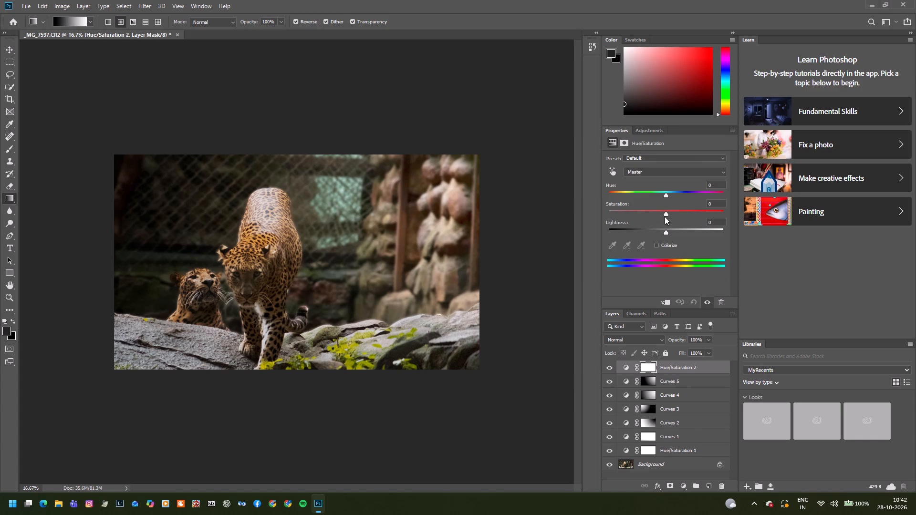
pyautogui.moveTo(663, 213); pyautogui.dragTo(661, 213)
pyautogui.moveTo(661, 213); pyautogui.dragTo(657, 213)
# Merge all visible layers into the Background.
pyautogui.hotkey('ctrl', 'shift', 'e')
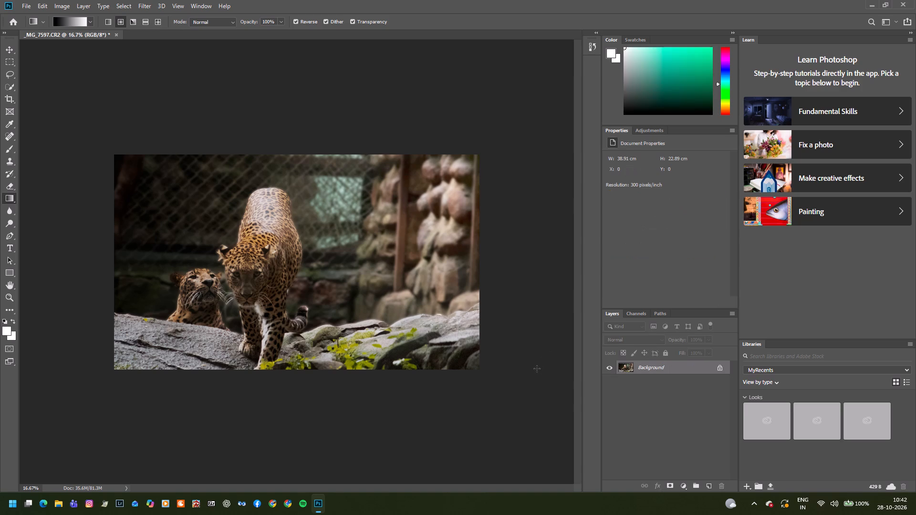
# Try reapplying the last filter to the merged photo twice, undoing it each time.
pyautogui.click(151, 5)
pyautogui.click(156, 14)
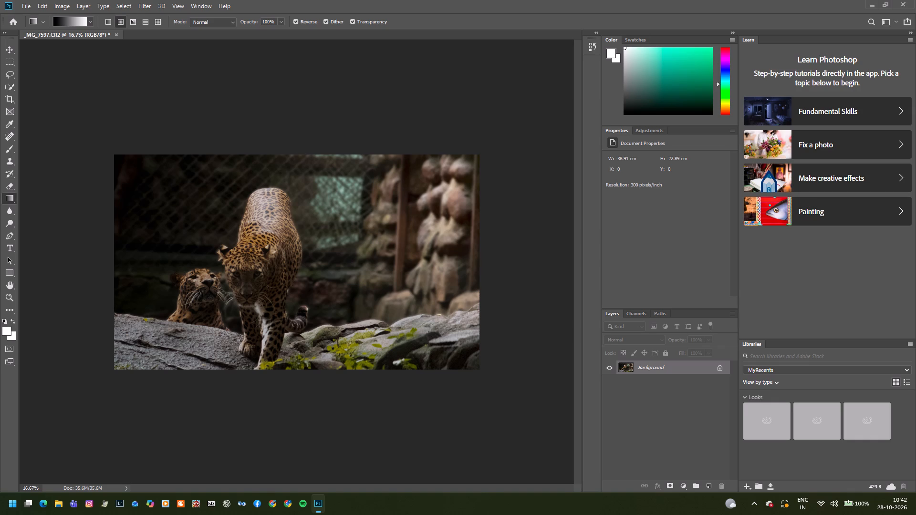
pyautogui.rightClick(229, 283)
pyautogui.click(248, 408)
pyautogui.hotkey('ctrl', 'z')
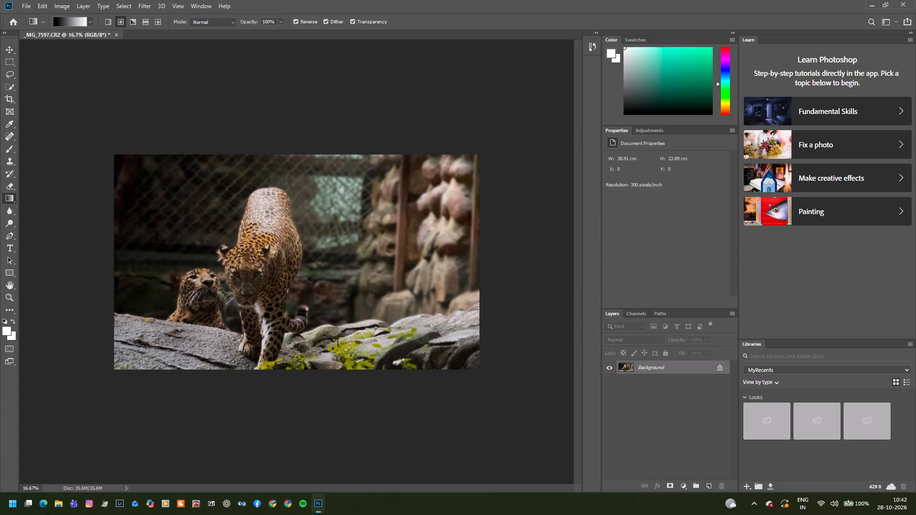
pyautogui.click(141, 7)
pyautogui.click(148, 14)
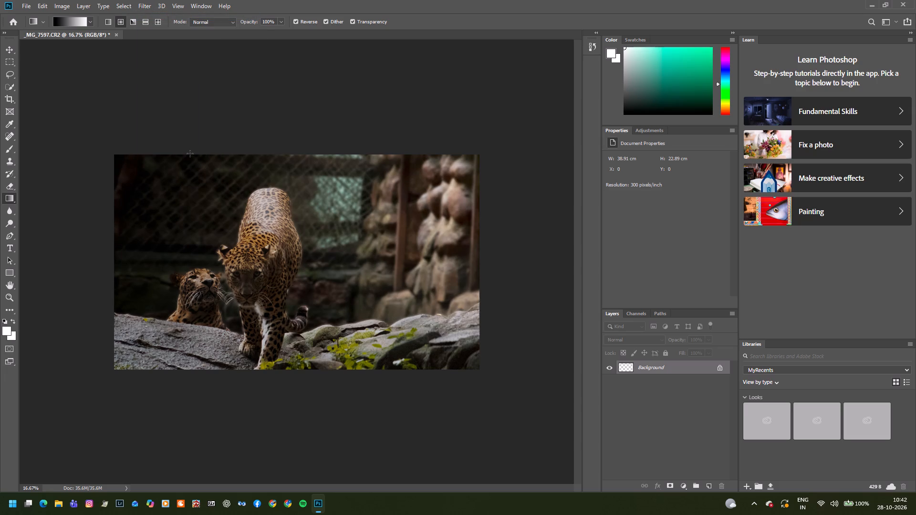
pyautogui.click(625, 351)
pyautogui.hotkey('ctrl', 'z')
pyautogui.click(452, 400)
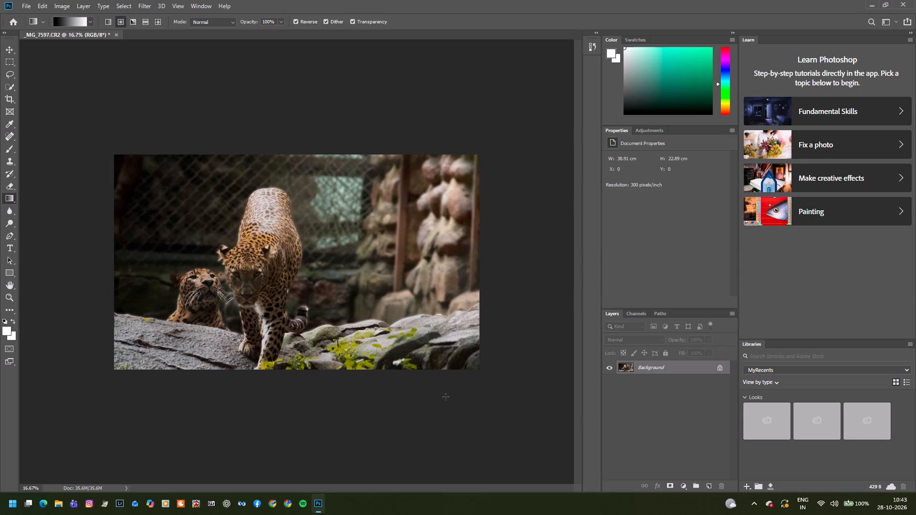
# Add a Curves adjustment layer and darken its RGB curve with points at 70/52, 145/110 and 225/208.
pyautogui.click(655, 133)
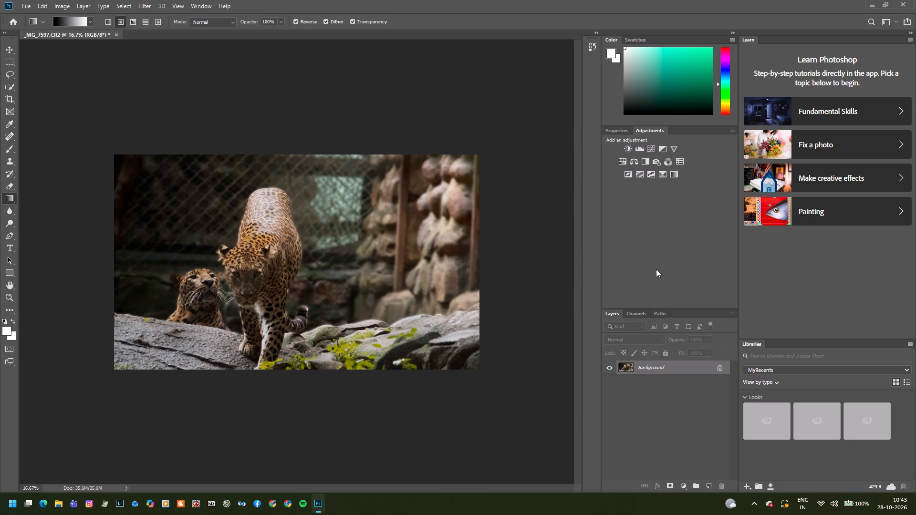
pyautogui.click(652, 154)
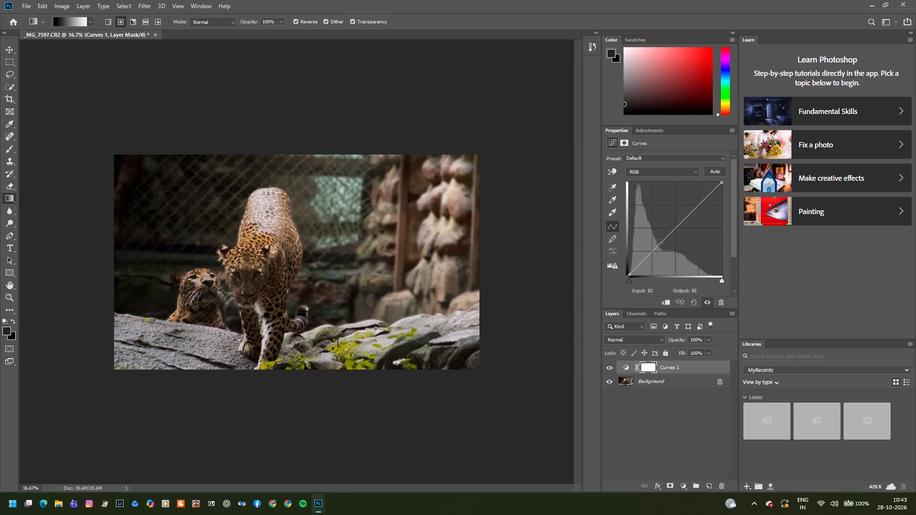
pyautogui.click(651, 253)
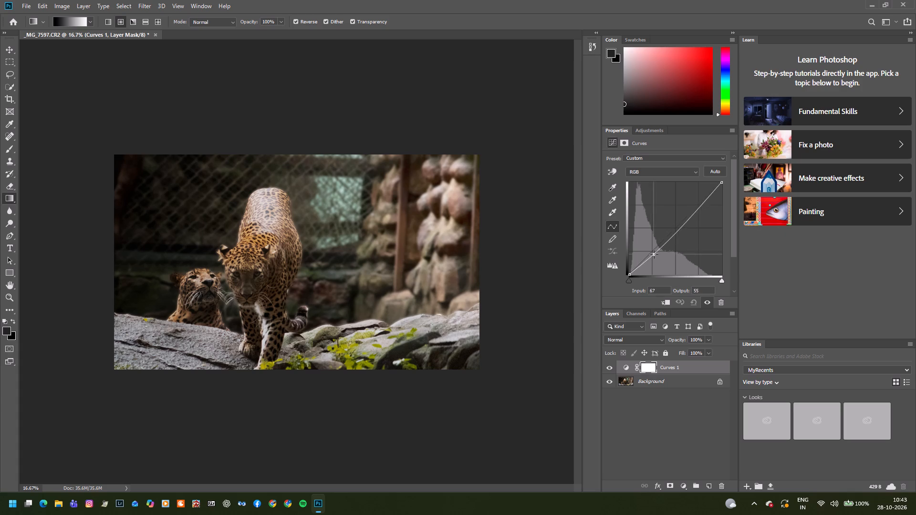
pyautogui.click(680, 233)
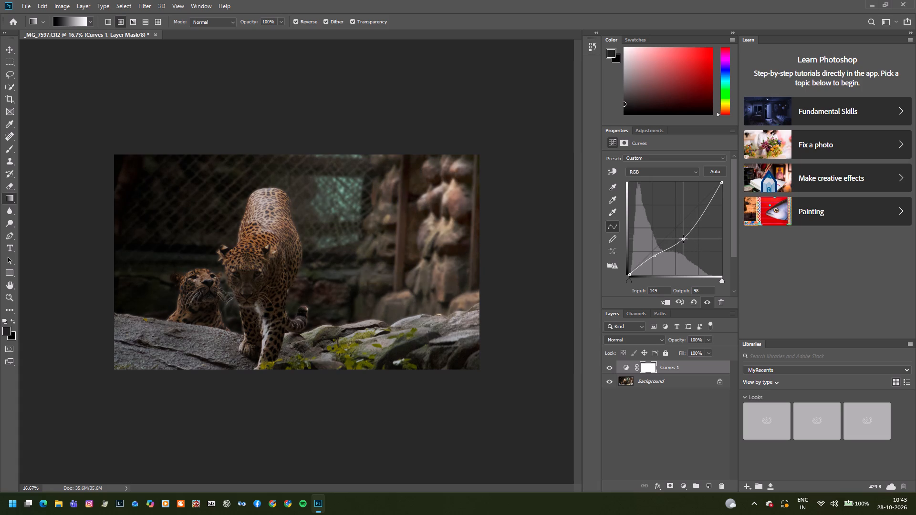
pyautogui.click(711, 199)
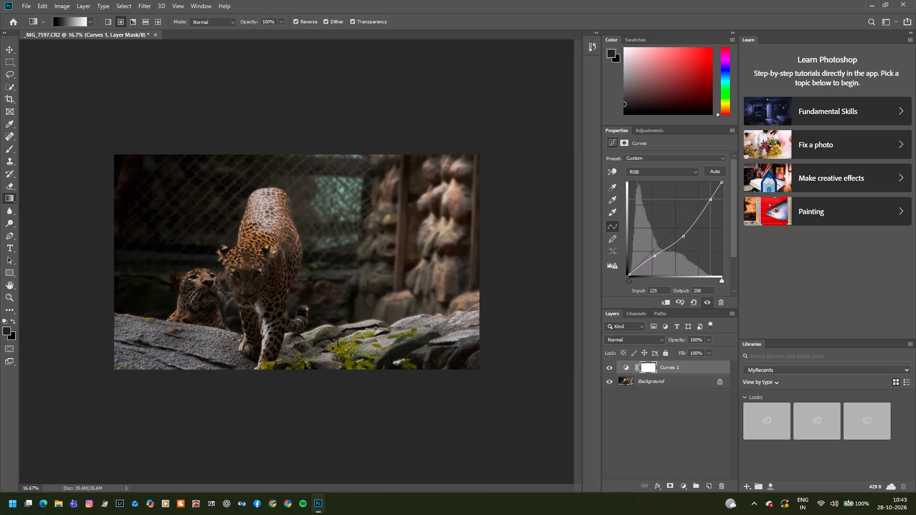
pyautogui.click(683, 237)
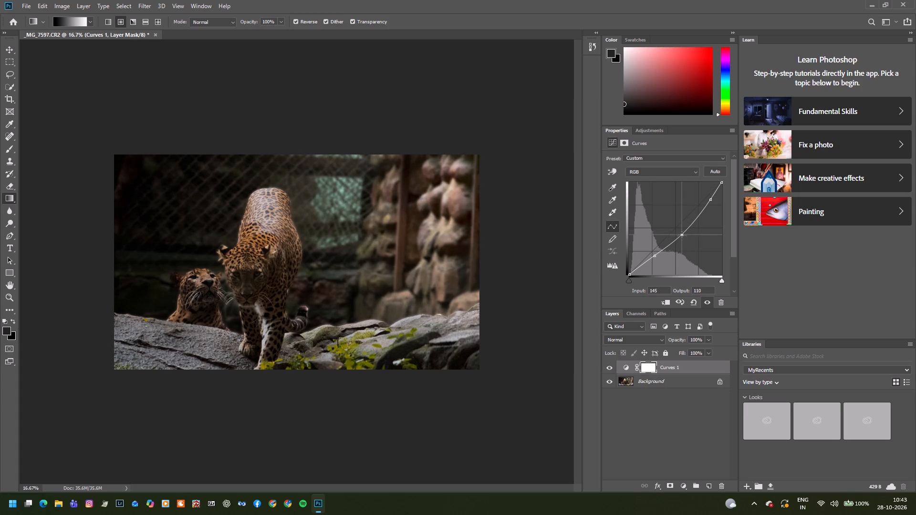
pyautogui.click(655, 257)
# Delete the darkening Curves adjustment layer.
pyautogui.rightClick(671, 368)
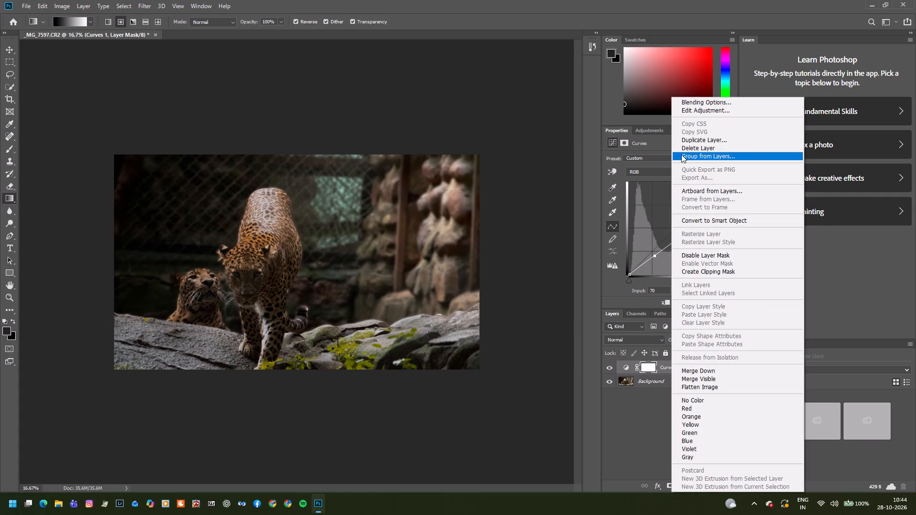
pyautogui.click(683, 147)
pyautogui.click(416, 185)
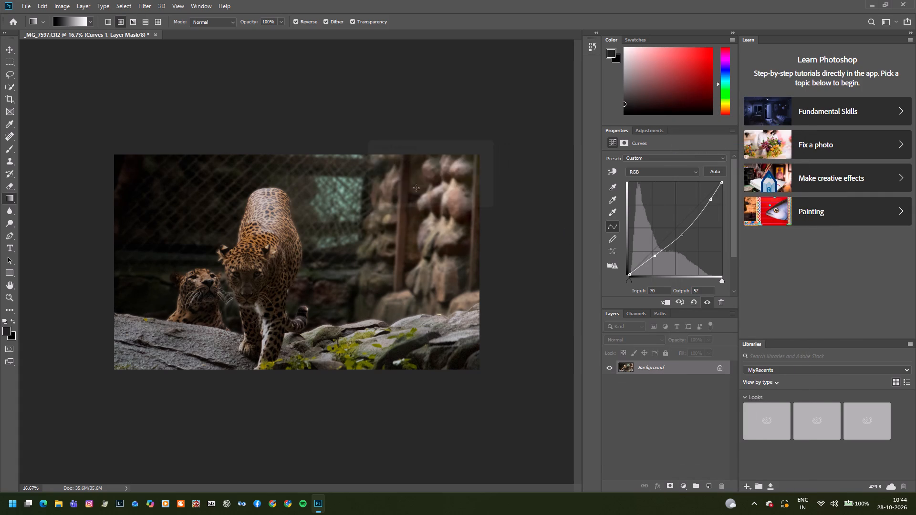
# Add a Curves adjustment layer with RGB curve points at 122/115, 231/232 and 33/29.
pyautogui.click(644, 132)
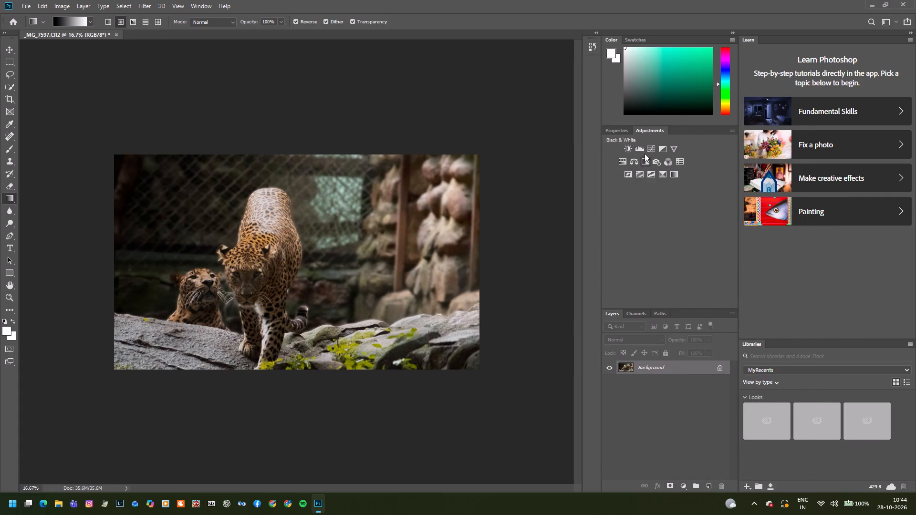
pyautogui.click(653, 146)
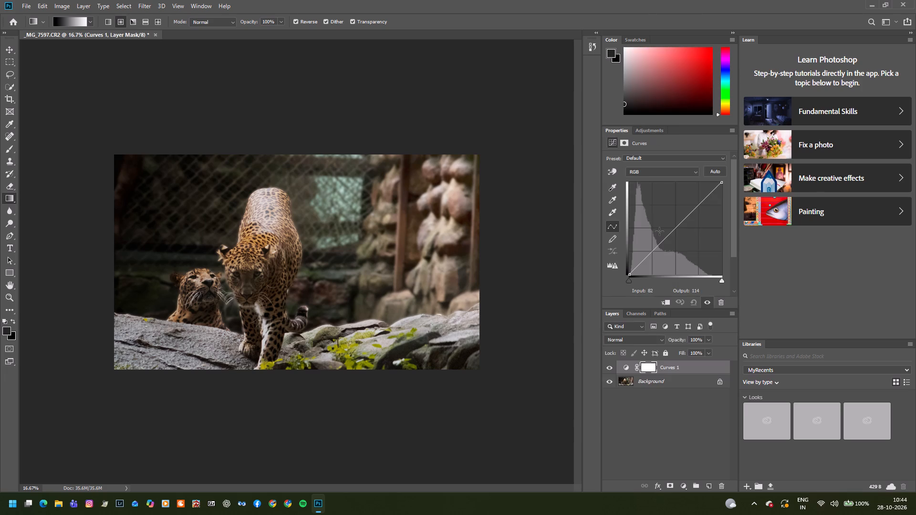
pyautogui.click(670, 232)
pyautogui.click(715, 192)
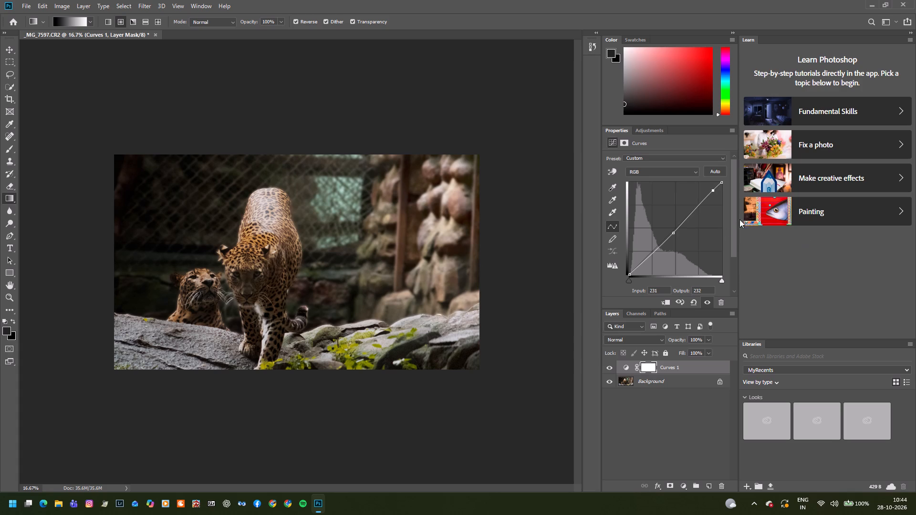
pyautogui.click(642, 266)
# Paint the Curves mask with the dark foreground colour over both leopards' faces, using the size 73 Brush at 100% opacity.
pyautogui.click(8, 150)
pyautogui.moveTo(256, 271); pyautogui.dragTo(255, 282)
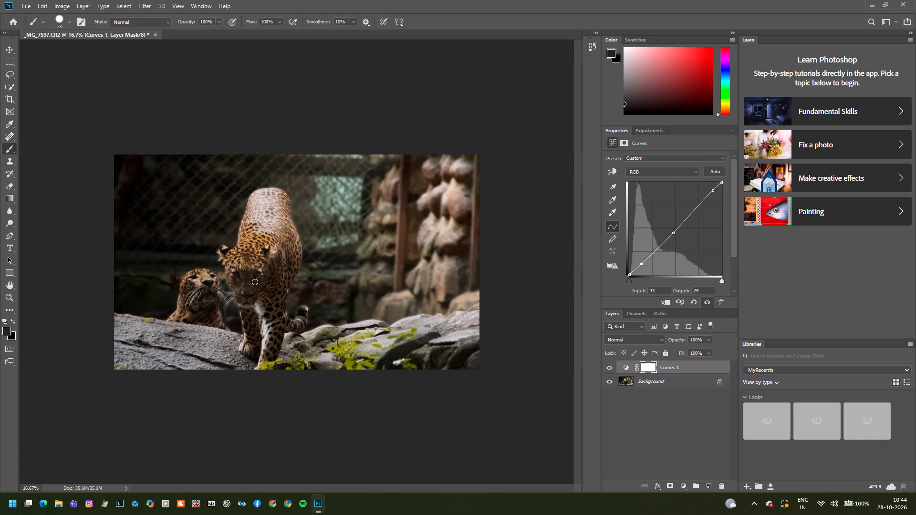
pyautogui.moveTo(255, 282); pyautogui.dragTo(252, 277)
pyautogui.moveTo(252, 277); pyautogui.dragTo(240, 283)
pyautogui.moveTo(240, 283); pyautogui.dragTo(232, 278)
pyautogui.moveTo(196, 278); pyautogui.dragTo(208, 285)
pyautogui.moveTo(208, 285); pyautogui.dragTo(207, 283)
pyautogui.moveTo(258, 273); pyautogui.dragTo(260, 265)
pyautogui.moveTo(260, 265); pyautogui.dragTo(232, 273)
# Add another Curves adjustment layer above the face-masked Curves layer.
pyautogui.click(645, 130)
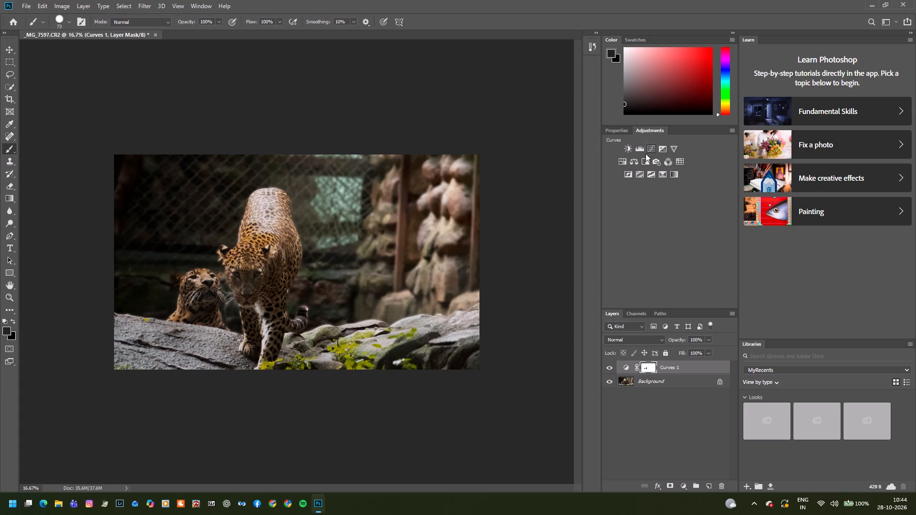
pyautogui.click(653, 148)
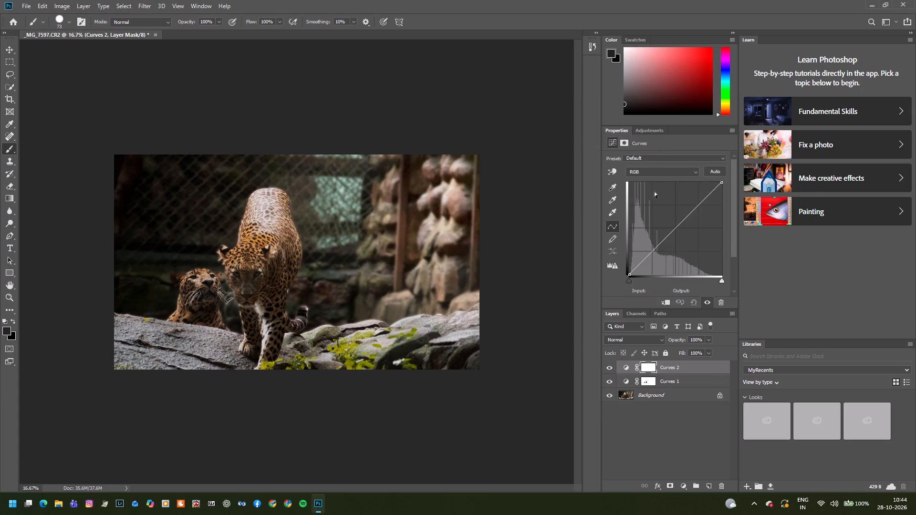
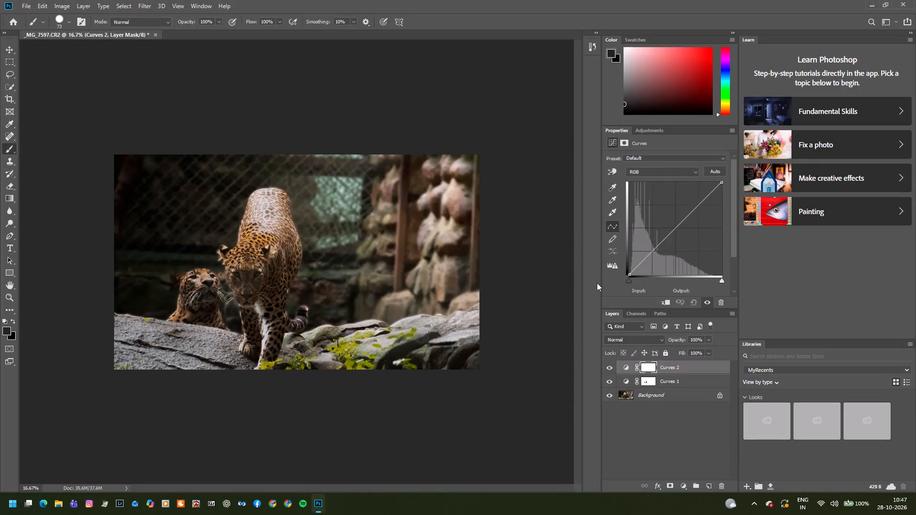
# Add a third Curves adjustment layer on top with a brightening RGB curve point at input 139, output 164.
pyautogui.click(651, 132)
pyautogui.click(652, 149)
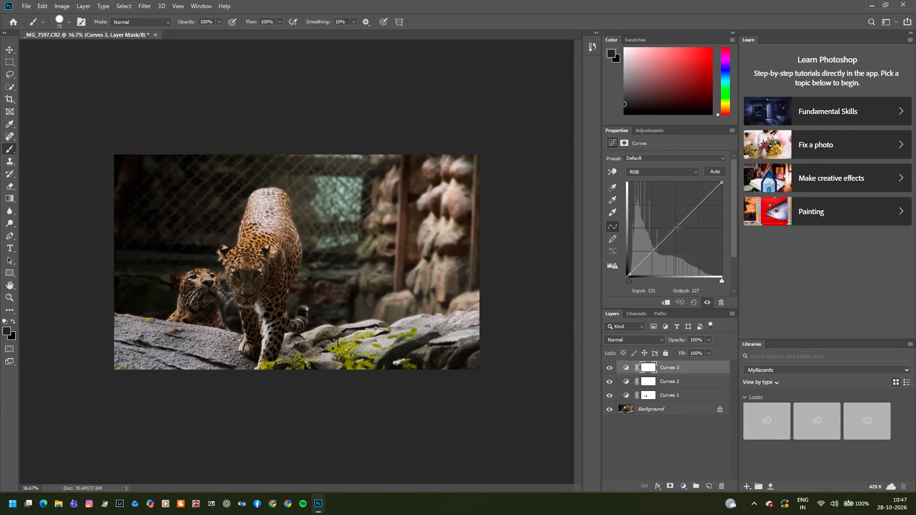
pyautogui.moveTo(688, 213); pyautogui.dragTo(680, 215)
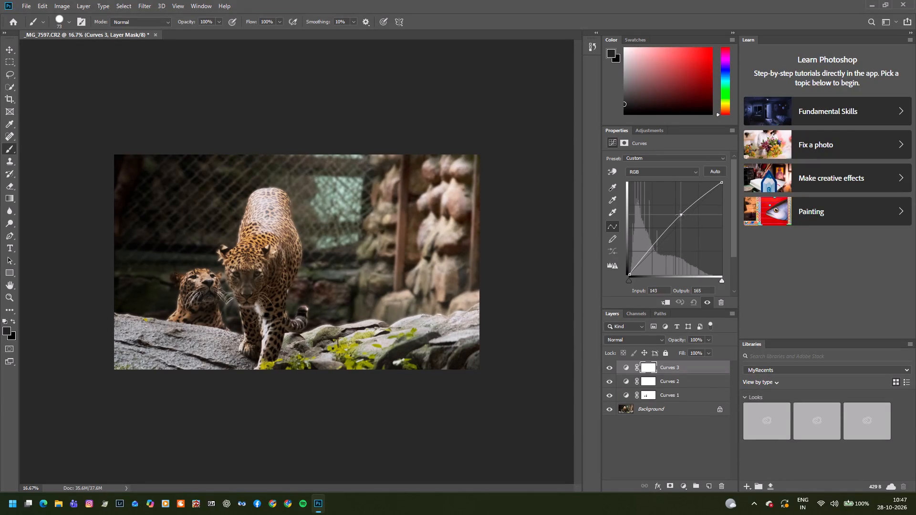
pyautogui.moveTo(680, 215); pyautogui.dragTo(679, 215)
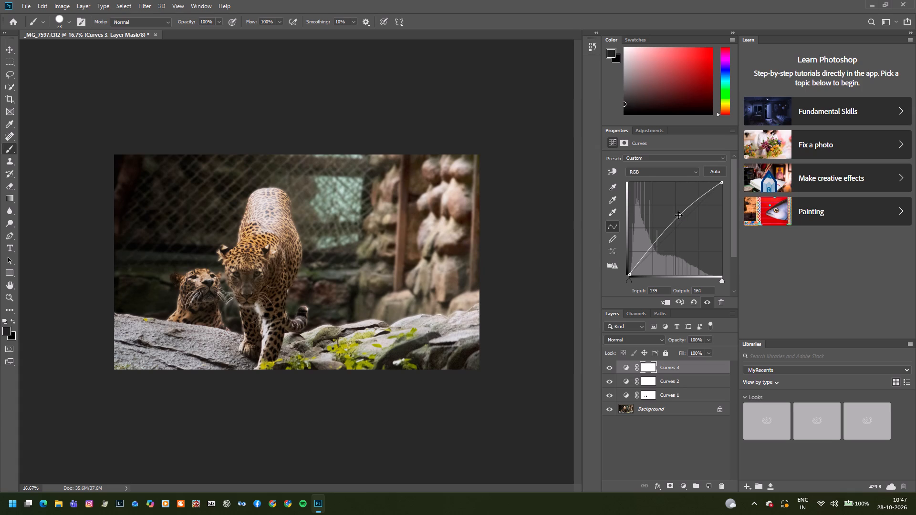
# Invert the new Curves mask and apply a reversed radial gradient from beyond the photo's upper-right corner to the front leopard's legs.
pyautogui.hotkey('ctrl', 'i')
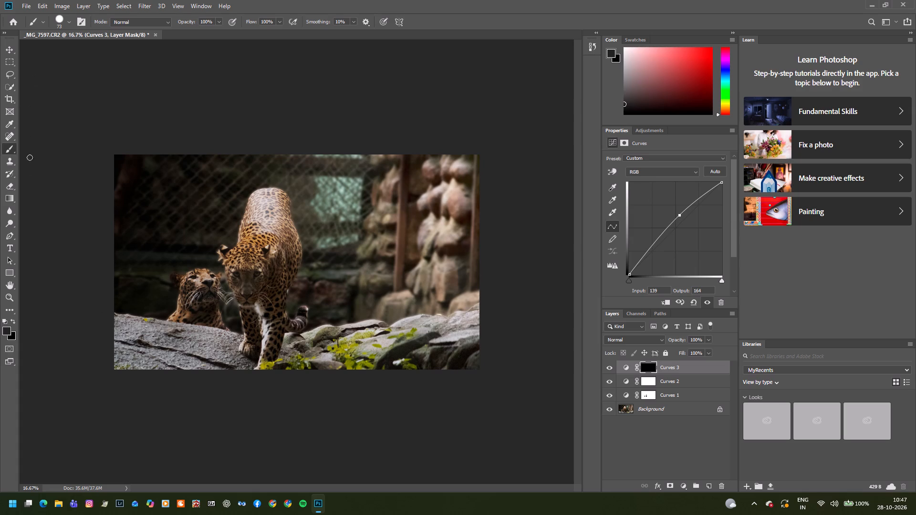
pyautogui.click(9, 199)
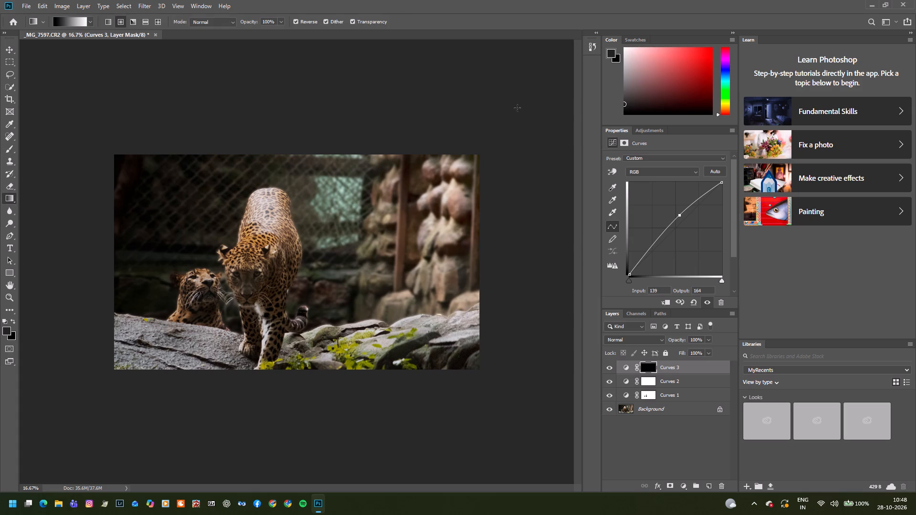
pyautogui.moveTo(503, 126); pyautogui.dragTo(383, 223)
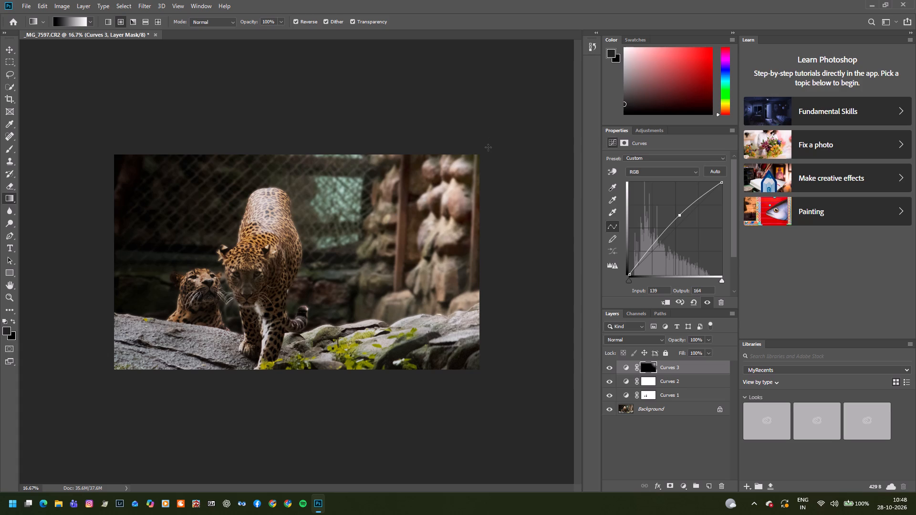
pyautogui.moveTo(488, 147); pyautogui.dragTo(346, 247)
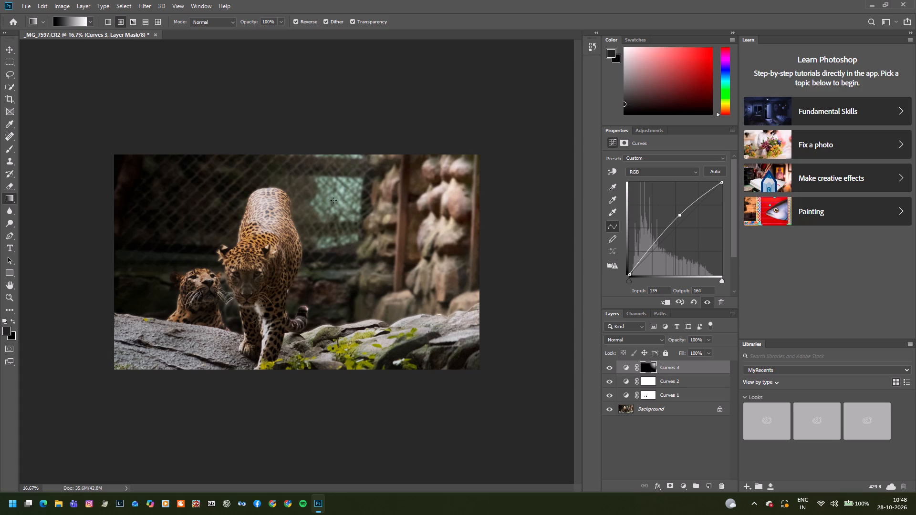
pyautogui.moveTo(481, 140); pyautogui.dragTo(315, 277)
pyautogui.moveTo(426, 156); pyautogui.dragTo(330, 259)
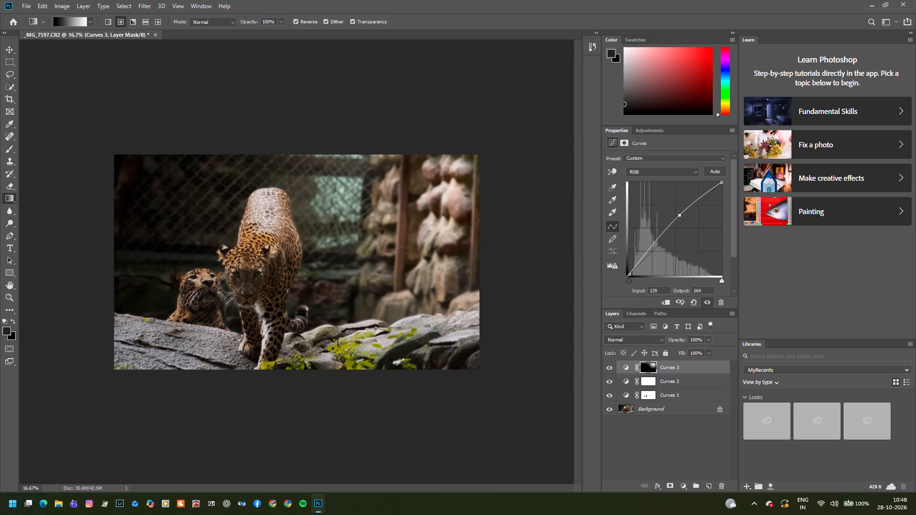
pyautogui.moveTo(502, 172); pyautogui.dragTo(396, 276)
pyautogui.moveTo(494, 131); pyautogui.dragTo(402, 220)
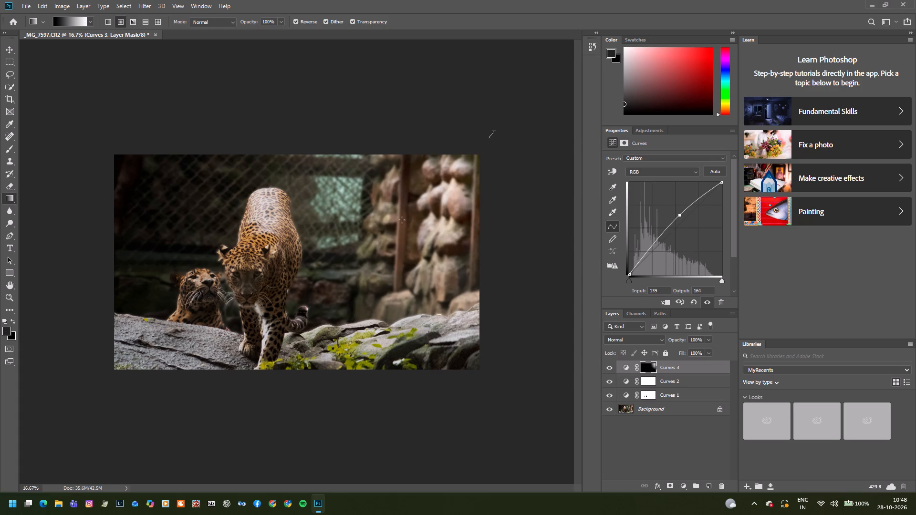
pyautogui.moveTo(402, 220); pyautogui.dragTo(299, 310)
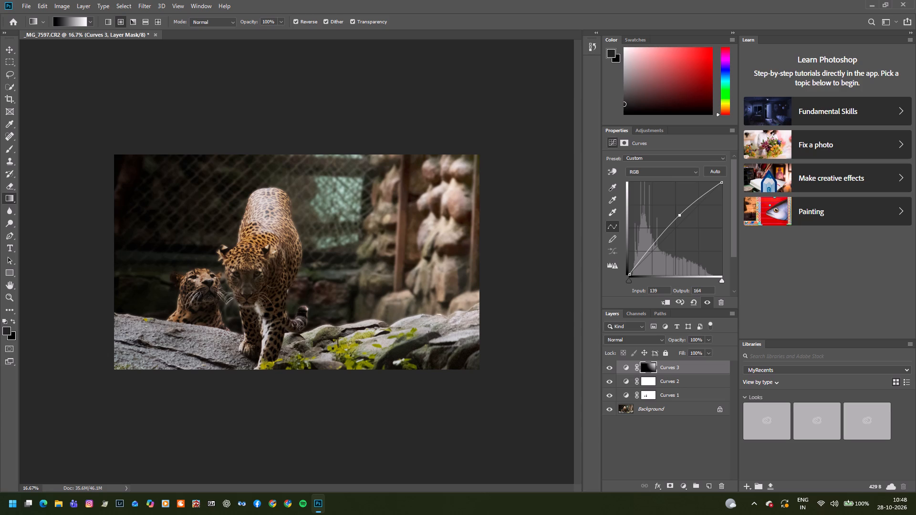
# Add a Hue/Saturation adjustment layer on top and set its Master saturation to +2.
pyautogui.click(644, 129)
pyautogui.click(625, 159)
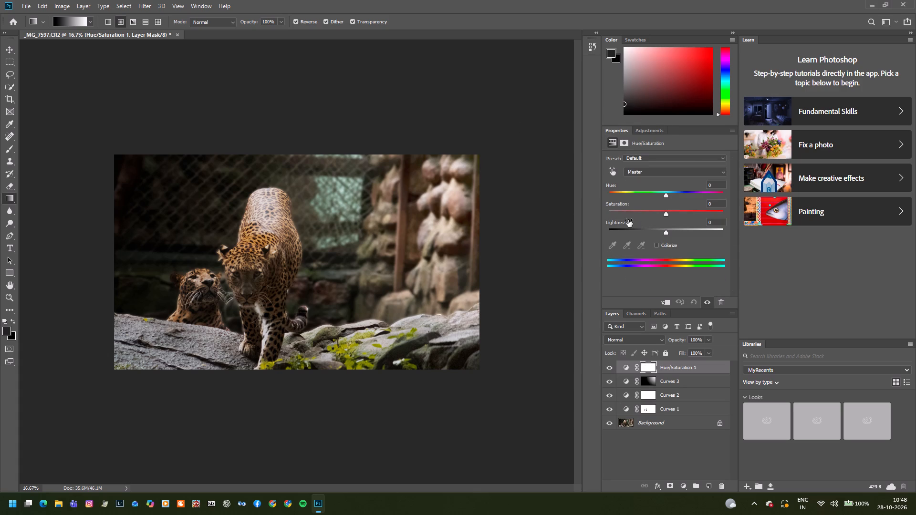
pyautogui.moveTo(667, 213); pyautogui.dragTo(660, 213)
pyautogui.moveTo(660, 213); pyautogui.dragTo(666, 220)
pyautogui.moveTo(666, 220); pyautogui.dragTo(664, 220)
pyautogui.moveTo(664, 220); pyautogui.dragTo(665, 222)
pyautogui.moveTo(665, 222); pyautogui.dragTo(667, 220)
# Set the Hue/Saturation layer's blend mode to Soft Light.
pyautogui.click(560, 352)
pyautogui.click(612, 340)
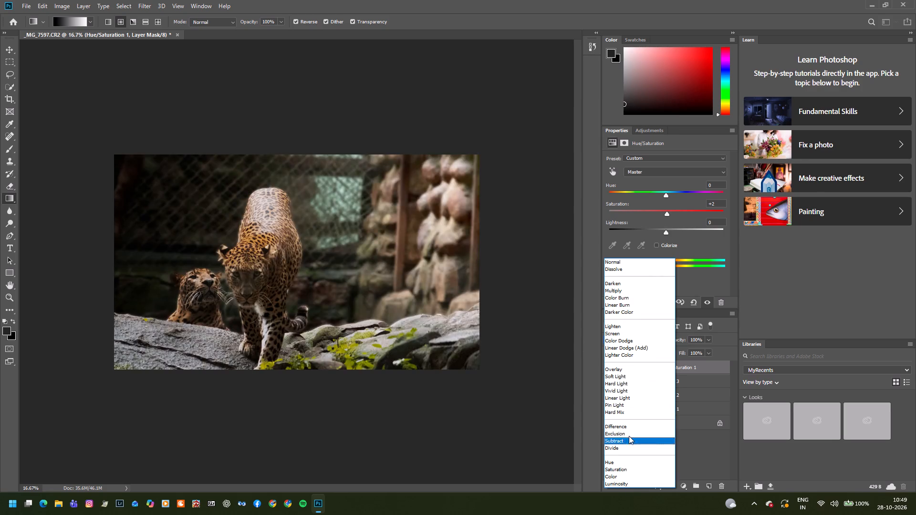
pyautogui.click(626, 375)
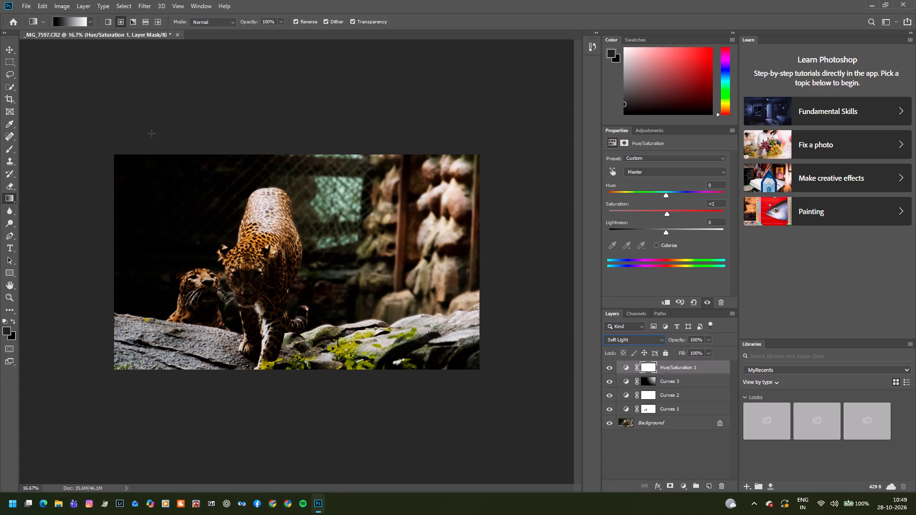
# Apply a Gaussian Blur with a radius of 110 pixels to the Hue/Saturation layer's mask.
pyautogui.click(147, 4)
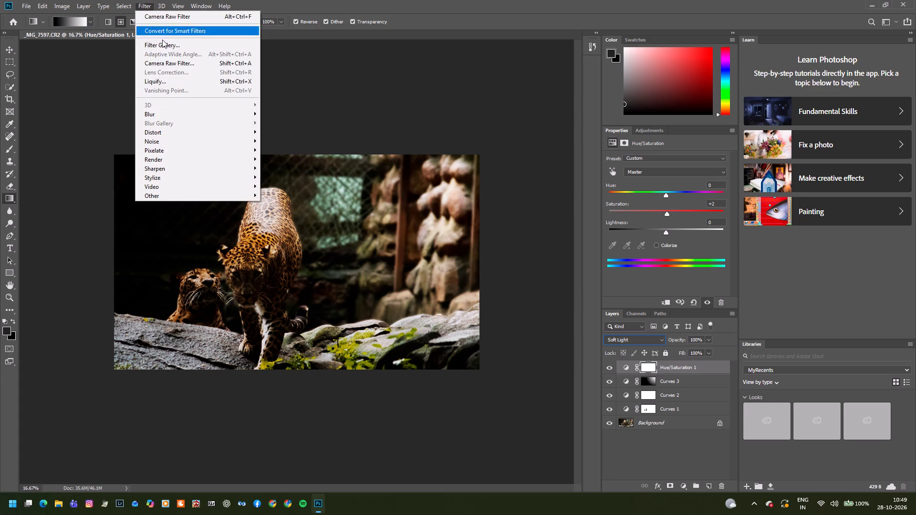
pyautogui.click(216, 113)
pyautogui.click(296, 148)
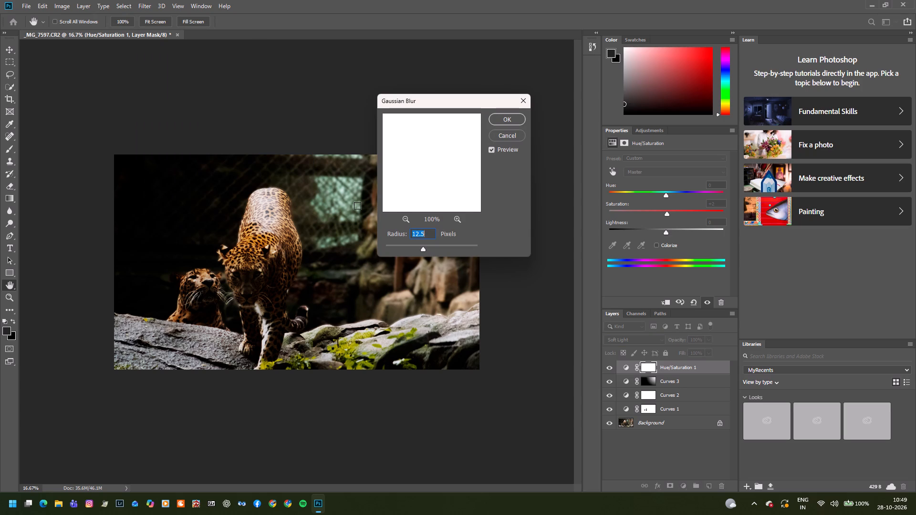
pyautogui.click(429, 247)
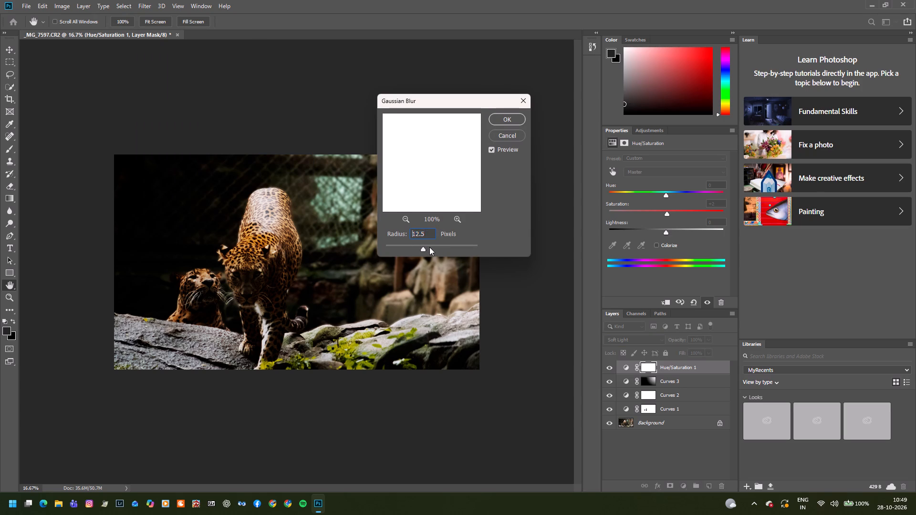
pyautogui.click(435, 247)
pyautogui.click(355, 210)
pyautogui.moveTo(342, 228); pyautogui.dragTo(331, 210)
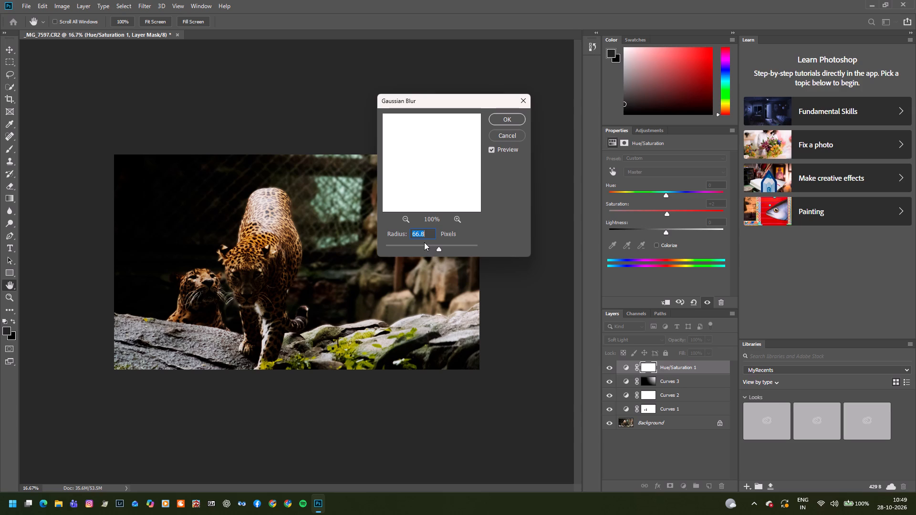
pyautogui.click(424, 242)
pyautogui.click(425, 248)
pyautogui.click(446, 247)
pyautogui.click(510, 119)
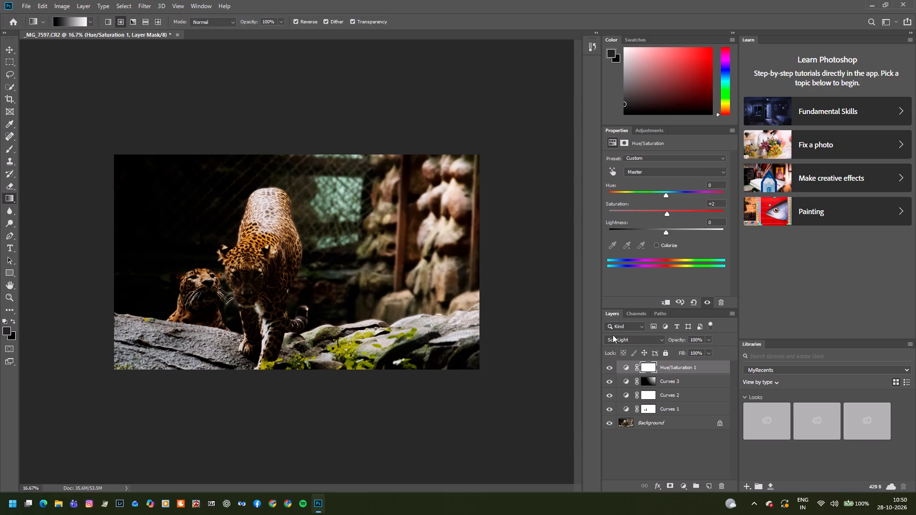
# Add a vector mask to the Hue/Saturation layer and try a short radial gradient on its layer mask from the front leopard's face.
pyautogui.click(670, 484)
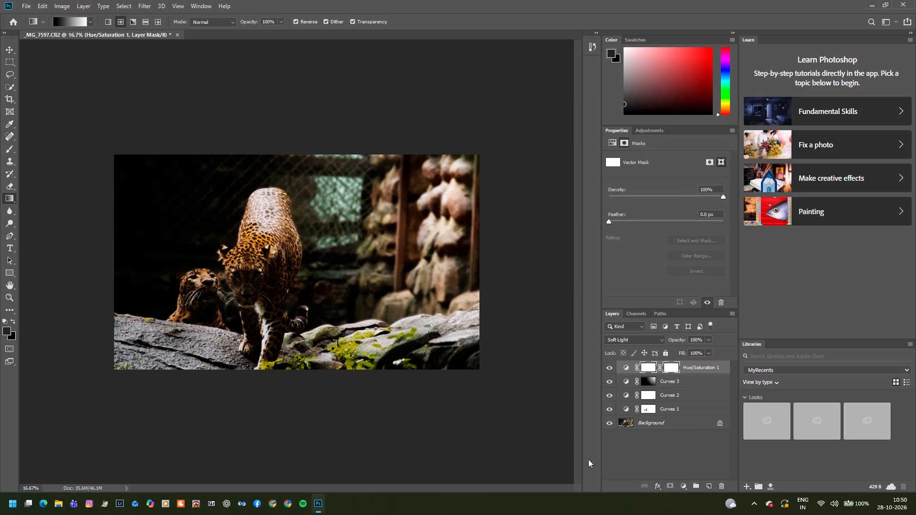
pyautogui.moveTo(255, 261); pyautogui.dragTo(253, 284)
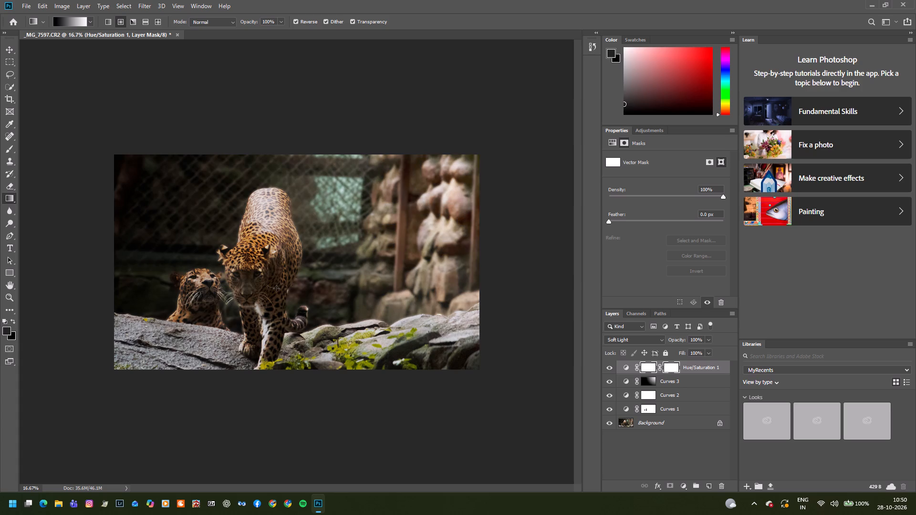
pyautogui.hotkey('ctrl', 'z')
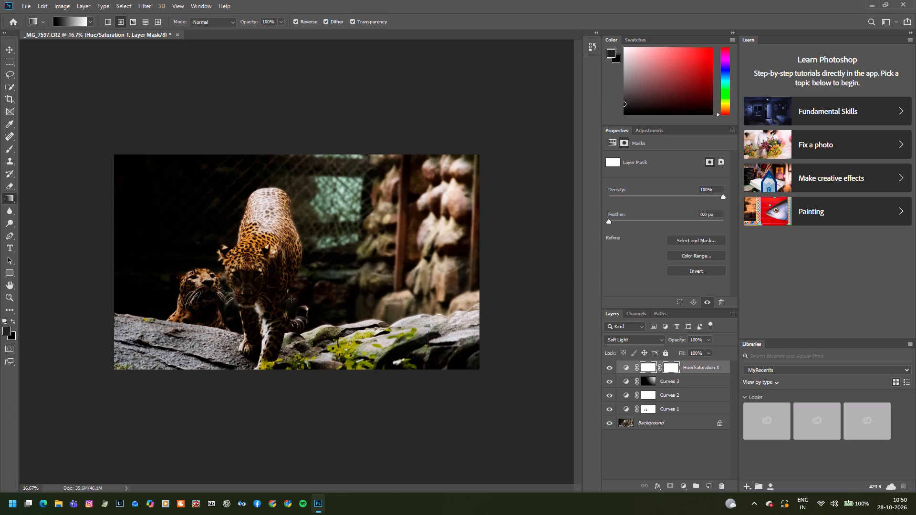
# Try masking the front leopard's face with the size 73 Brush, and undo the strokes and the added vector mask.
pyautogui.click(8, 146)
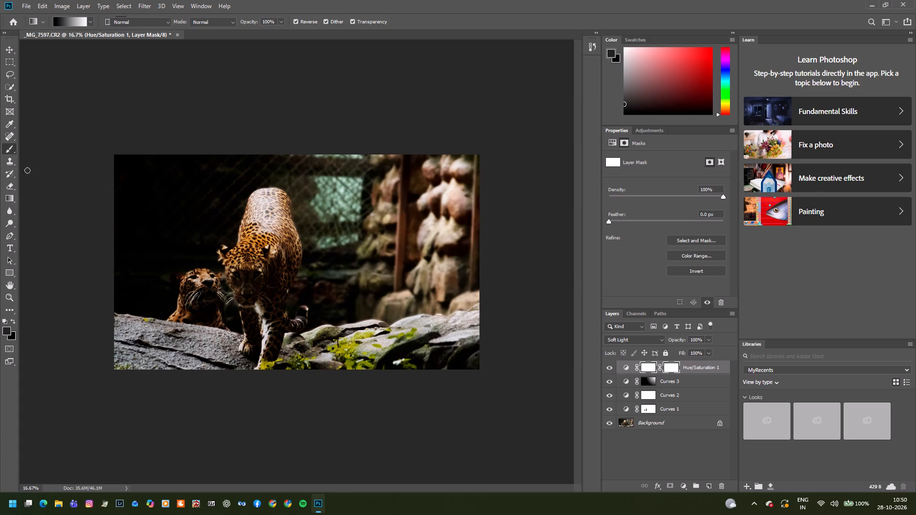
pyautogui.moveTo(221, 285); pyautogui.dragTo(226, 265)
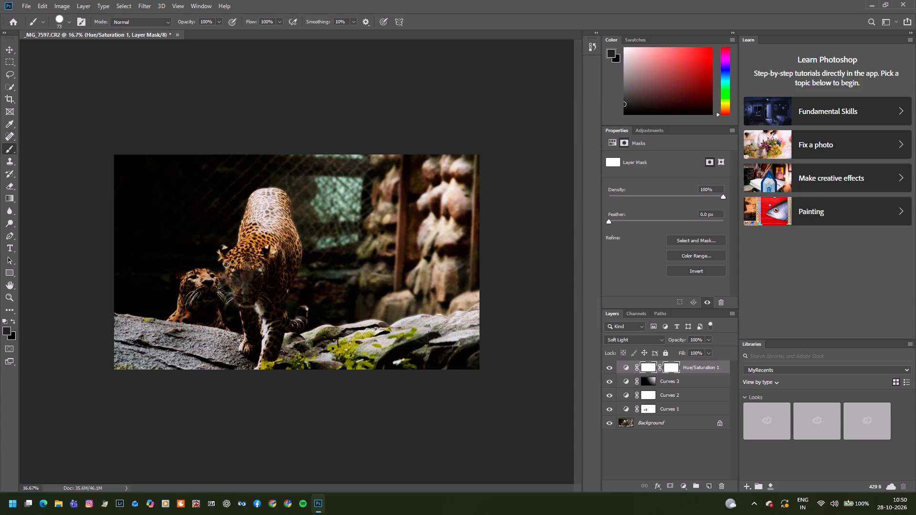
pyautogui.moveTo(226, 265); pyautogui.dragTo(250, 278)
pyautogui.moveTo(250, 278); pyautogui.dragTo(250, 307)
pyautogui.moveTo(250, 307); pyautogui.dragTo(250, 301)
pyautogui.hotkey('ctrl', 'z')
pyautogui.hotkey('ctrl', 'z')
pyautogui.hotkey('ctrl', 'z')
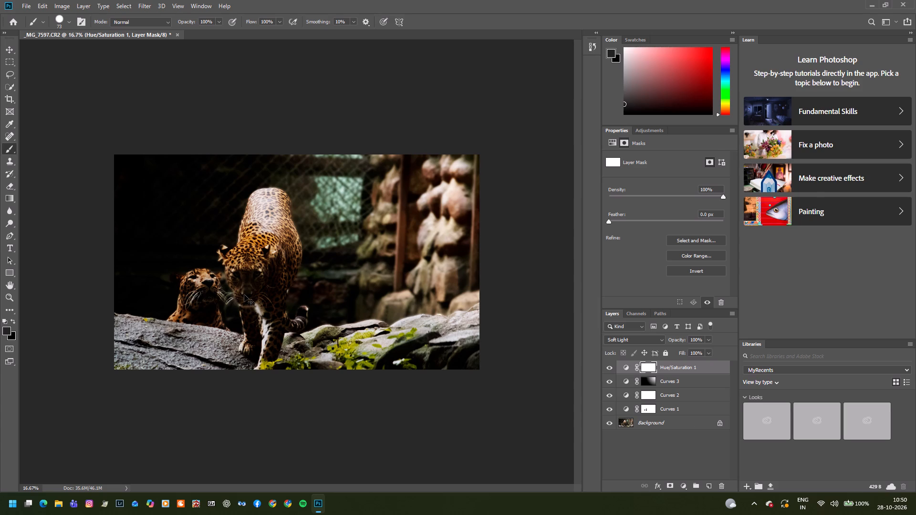
# Undo the Hue/Saturation layer's Soft Light blend mode and try to redo it.
pyautogui.hotkey('ctrl', 'z')
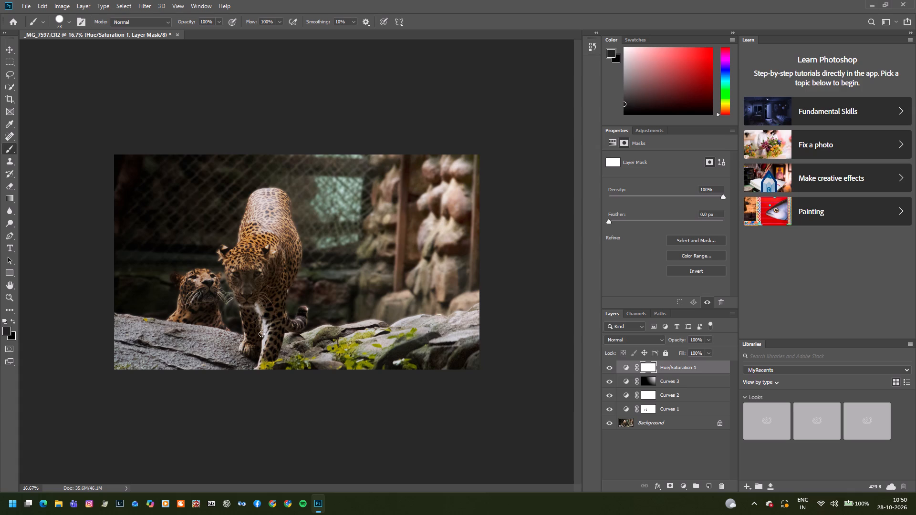
pyautogui.hotkey('ctrl', 'y')
pyautogui.hotkey('ctrl', 'y')
pyautogui.hotkey('ctrl', 'y')
pyautogui.hotkey('ctrl', 'y')
pyautogui.hotkey('ctrl', 'y')
pyautogui.hotkey('ctrl', 'y')
# Add a Curves adjustment layer with a point at input 107, output 109, and set its blend mode to Soft Light.
pyautogui.click(649, 132)
pyautogui.click(655, 150)
pyautogui.click(669, 233)
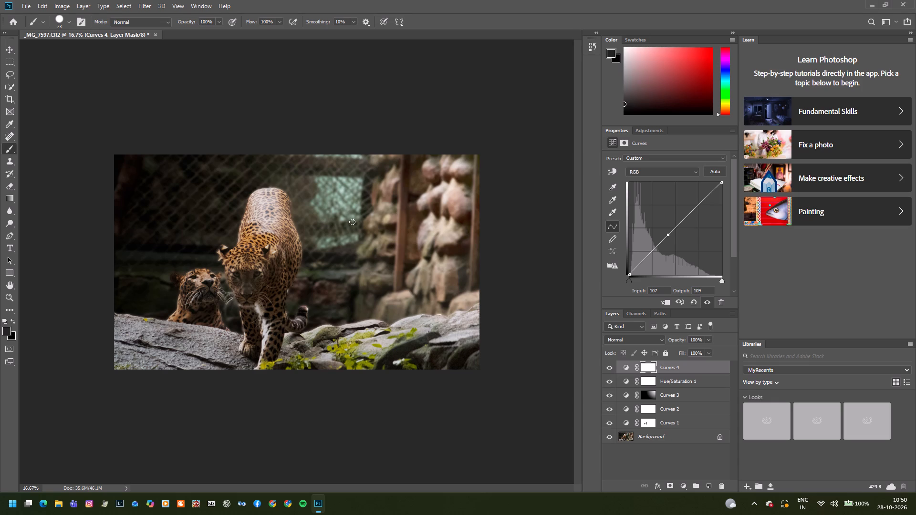
pyautogui.click(624, 337)
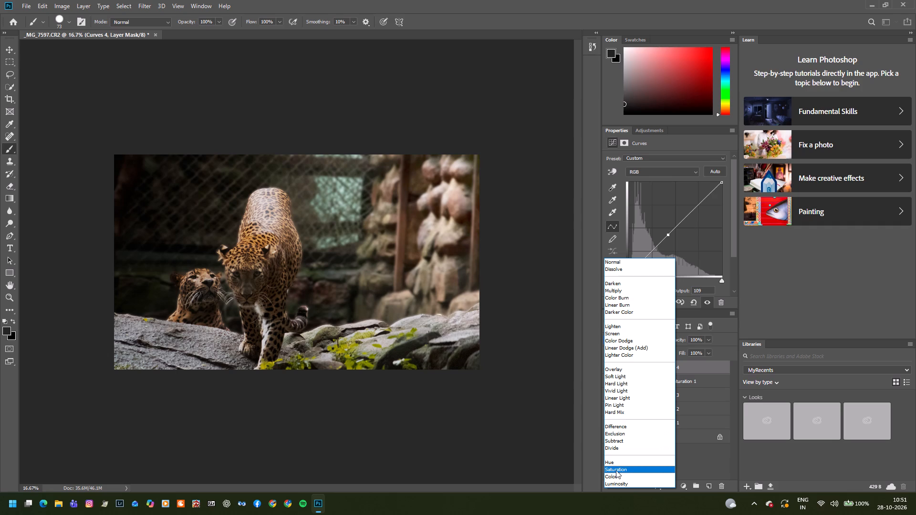
pyautogui.click(611, 376)
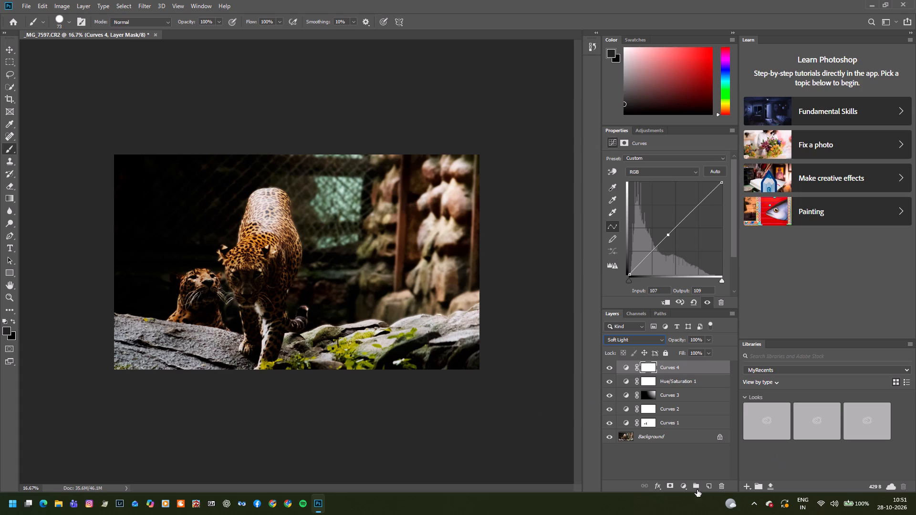
# Add a vector mask to the Curves layer and rework its layer mask's radial gradient, ending with one from above the front leopard's back to its legs.
pyautogui.click(672, 487)
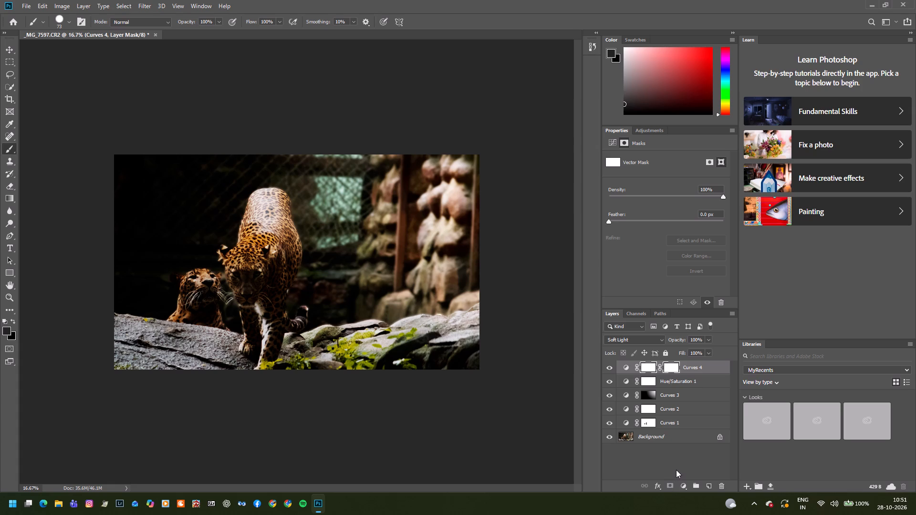
pyautogui.click(11, 197)
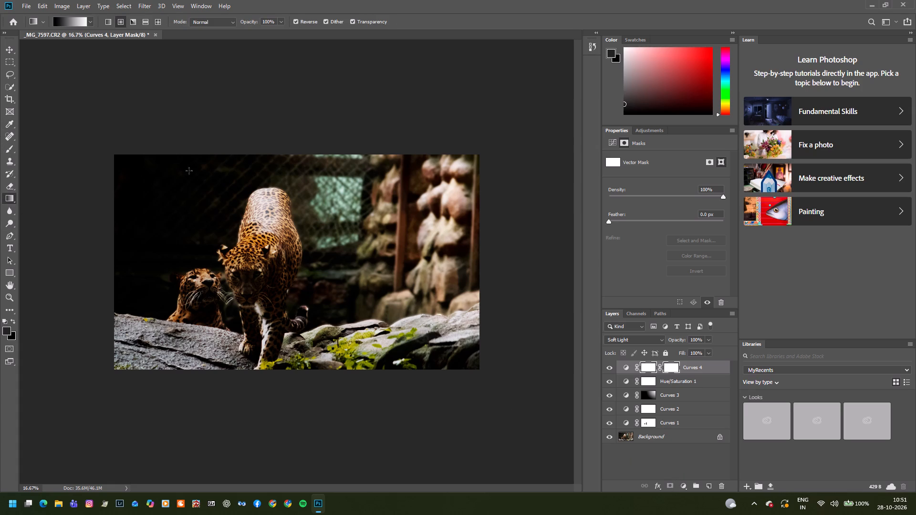
pyautogui.moveTo(141, 165); pyautogui.dragTo(260, 256)
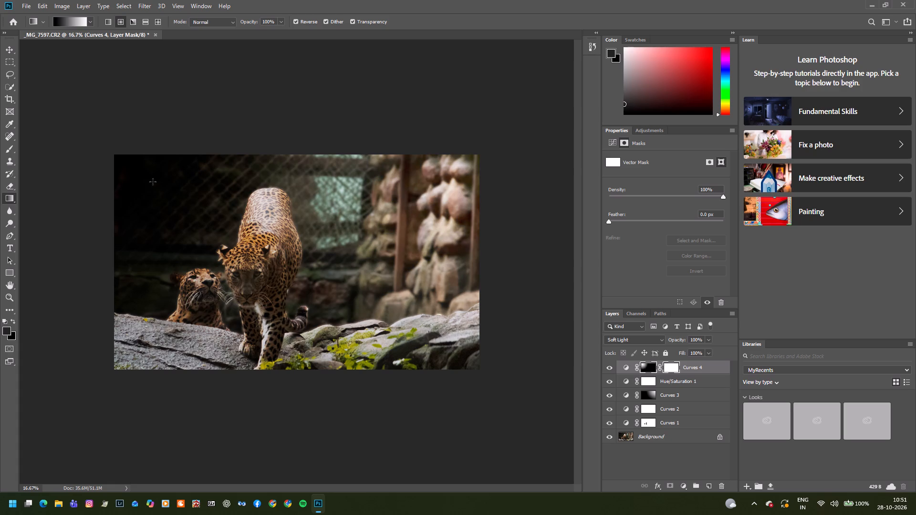
pyautogui.moveTo(138, 173); pyautogui.dragTo(369, 299)
pyautogui.moveTo(126, 154); pyautogui.dragTo(251, 265)
pyautogui.moveTo(432, 162); pyautogui.dragTo(323, 251)
pyautogui.moveTo(268, 149); pyautogui.dragTo(270, 257)
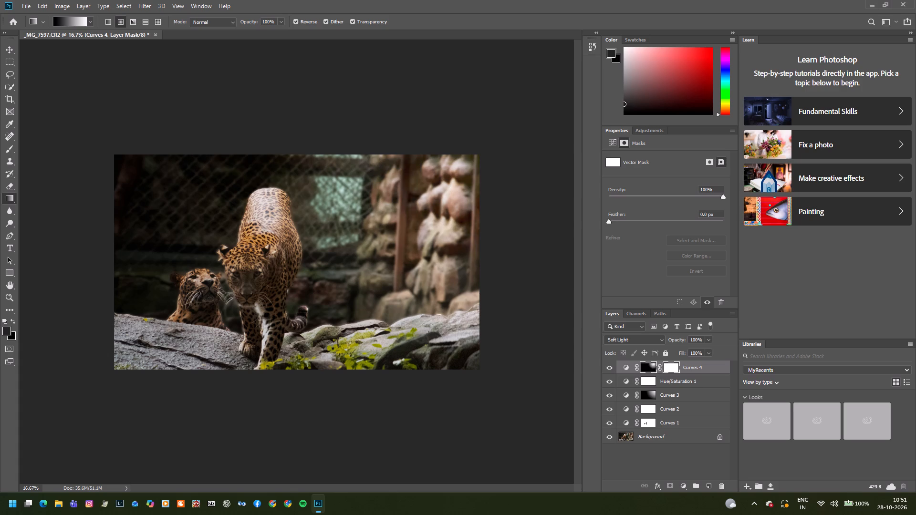
pyautogui.moveTo(353, 153); pyautogui.dragTo(330, 261)
pyautogui.moveTo(134, 154); pyautogui.dragTo(260, 260)
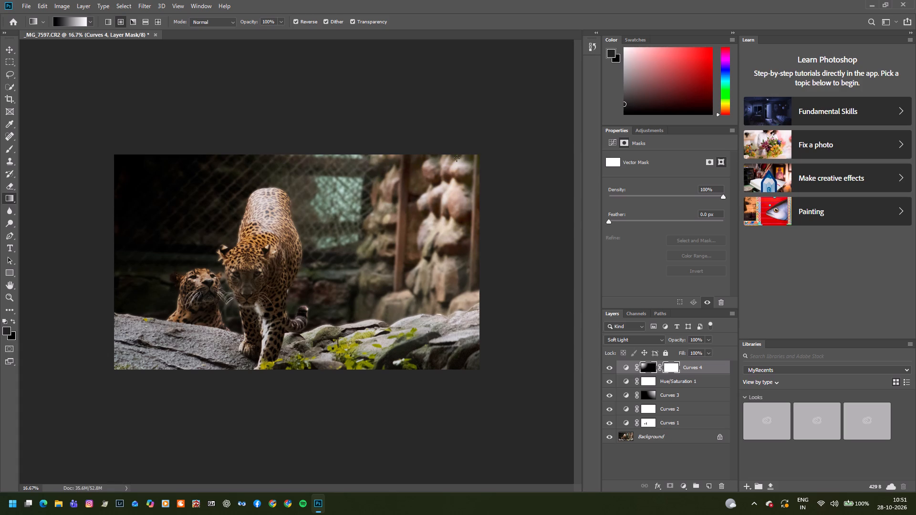
pyautogui.moveTo(406, 136); pyautogui.dragTo(309, 309)
pyautogui.moveTo(309, 309); pyautogui.dragTo(306, 313)
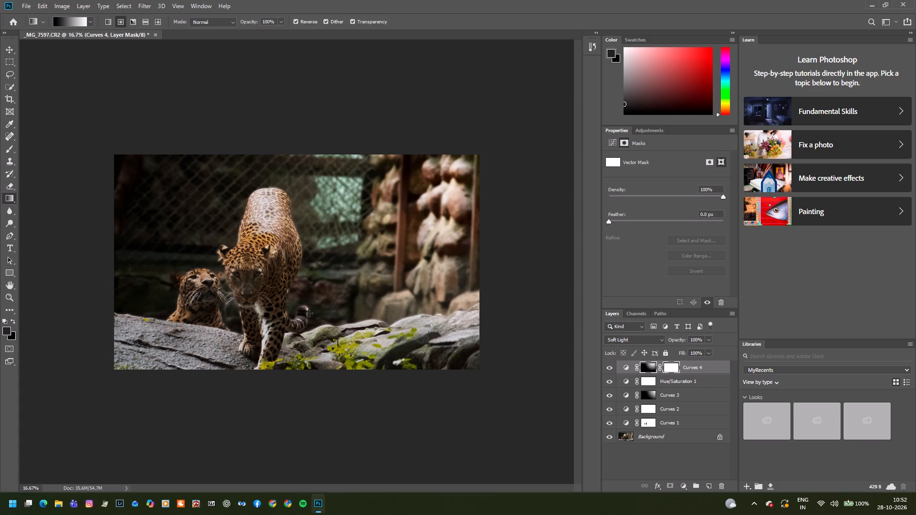
pyautogui.moveTo(279, 165); pyautogui.dragTo(278, 286)
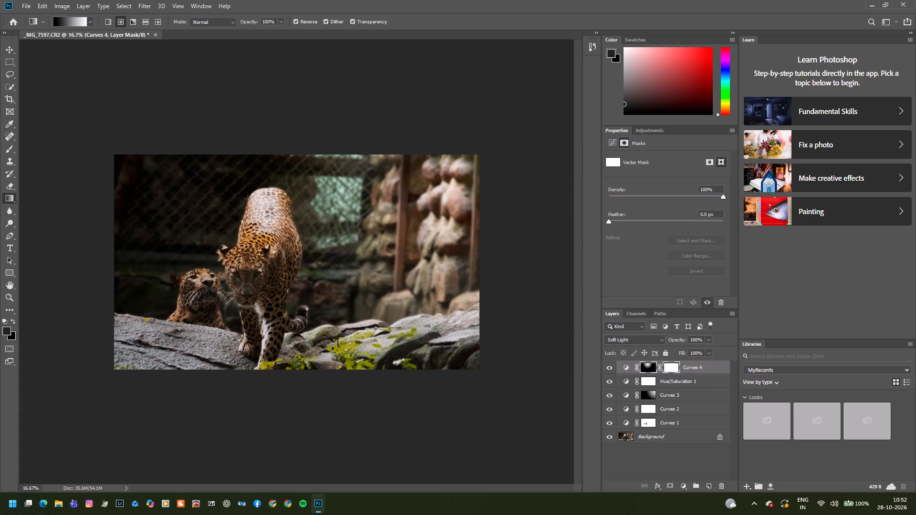
# Add another Curves adjustment layer with points at input 116, output 119 and input 66, output 66, plus a slightly lowered upper-midtone point.
pyautogui.click(651, 129)
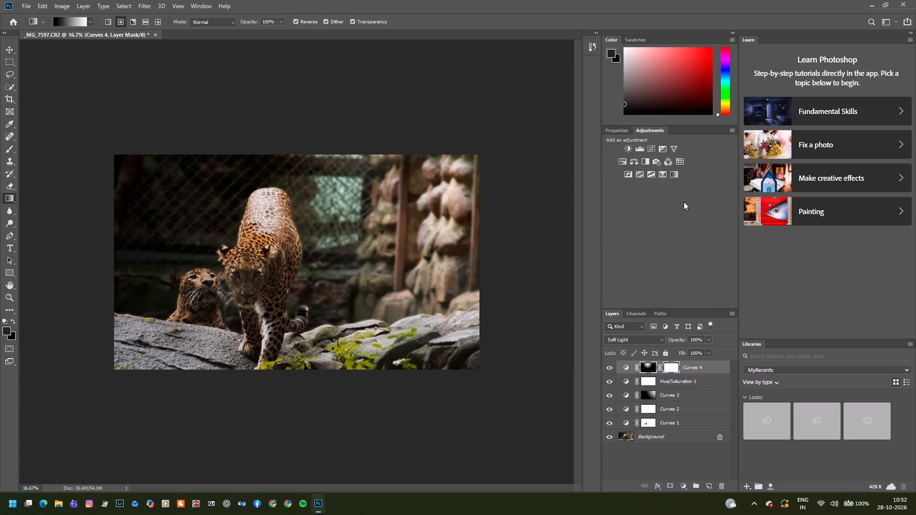
pyautogui.click(651, 144)
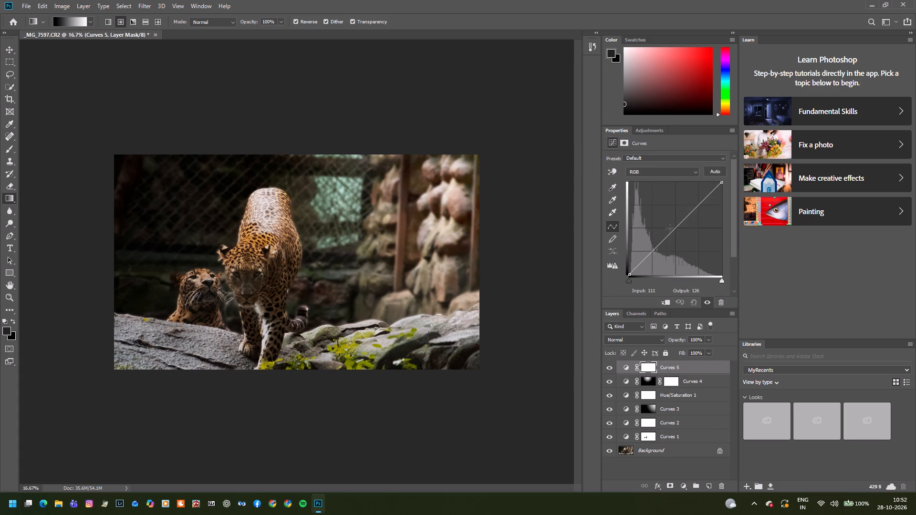
pyautogui.click(671, 232)
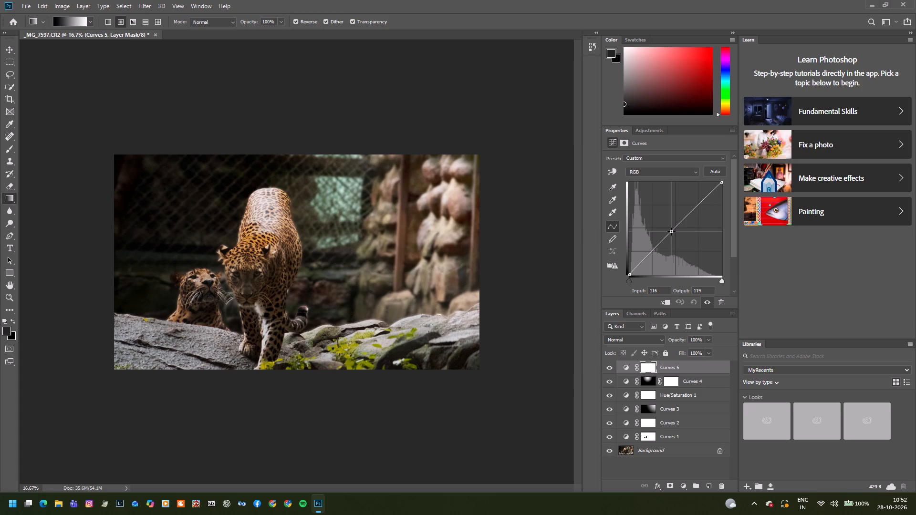
pyautogui.moveTo(683, 220); pyautogui.dragTo(687, 219)
pyautogui.click(652, 248)
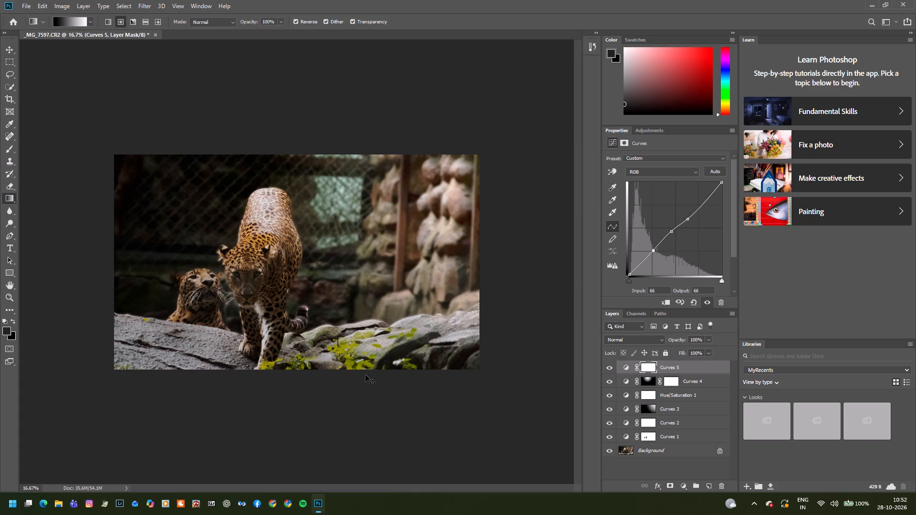
# Create a new layer above the Curves layers with the Lighten mode at 100% opacity.
pyautogui.hotkey('ctrl', 'shift', 'n')
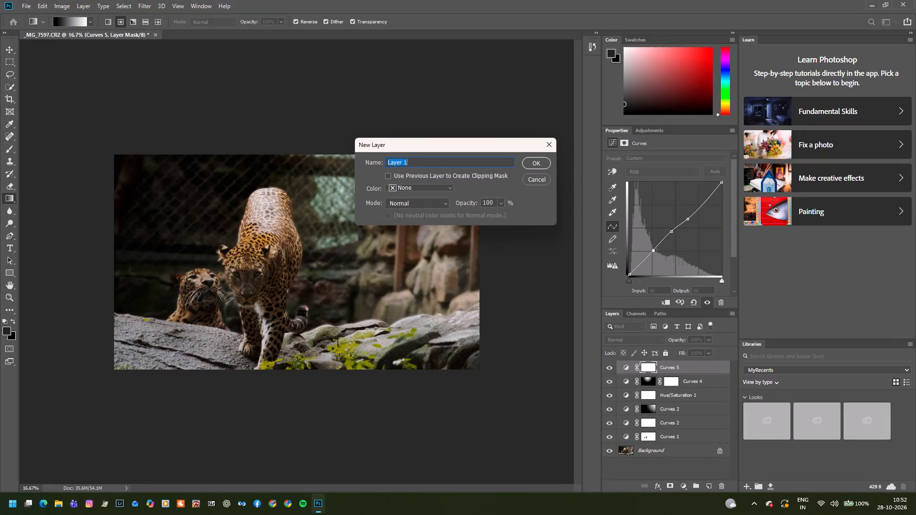
pyautogui.click(450, 188)
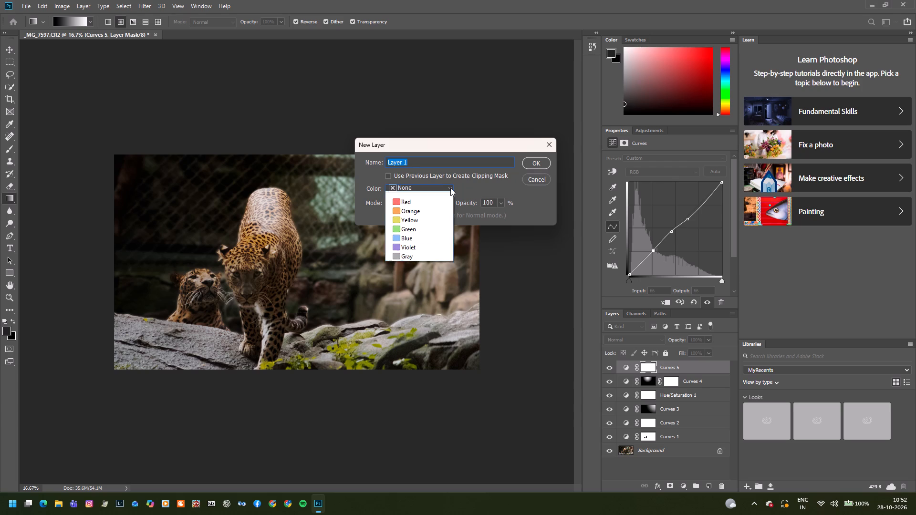
pyautogui.click(446, 187)
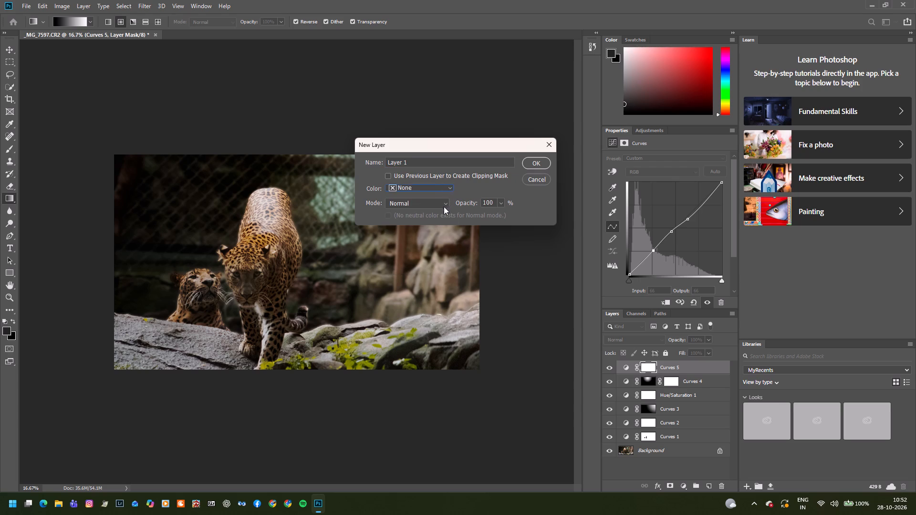
pyautogui.click(444, 206)
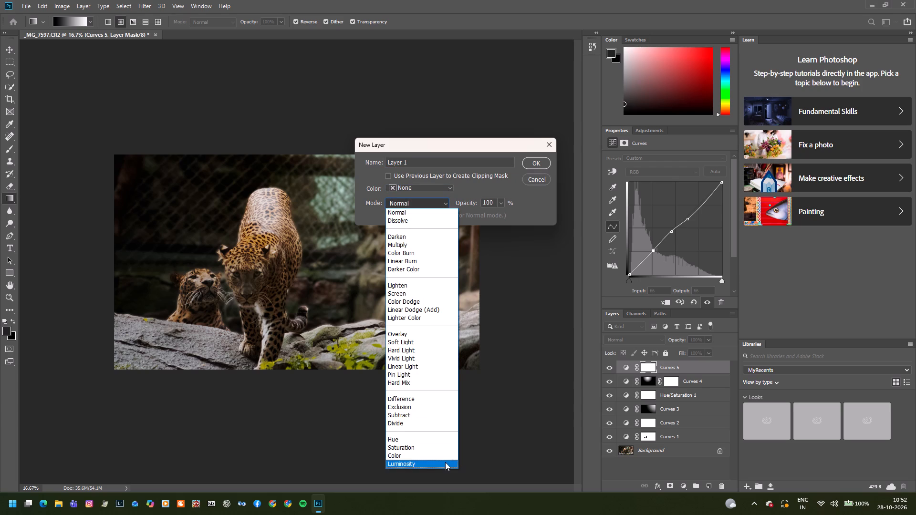
pyautogui.click(412, 283)
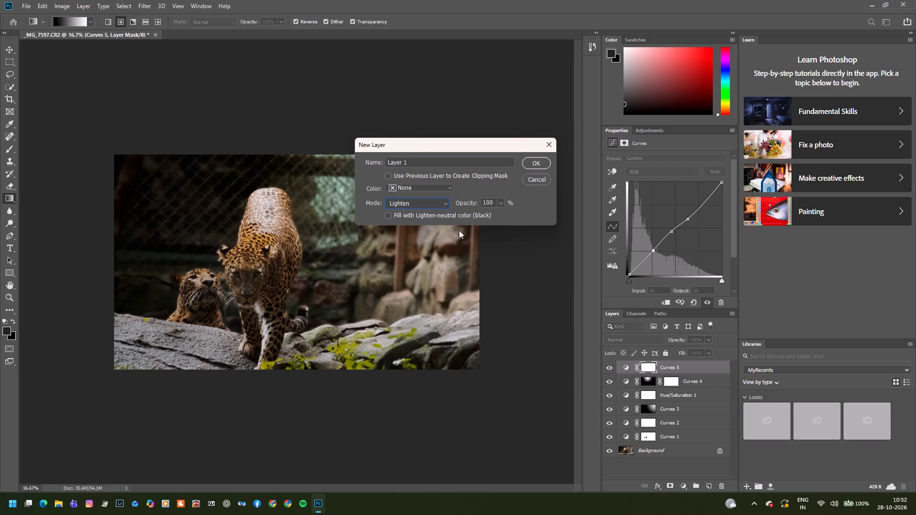
pyautogui.click(538, 157)
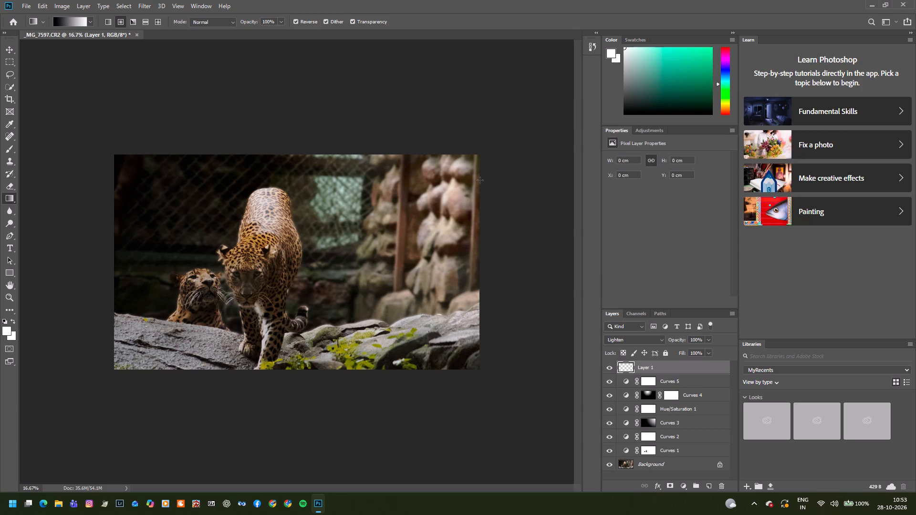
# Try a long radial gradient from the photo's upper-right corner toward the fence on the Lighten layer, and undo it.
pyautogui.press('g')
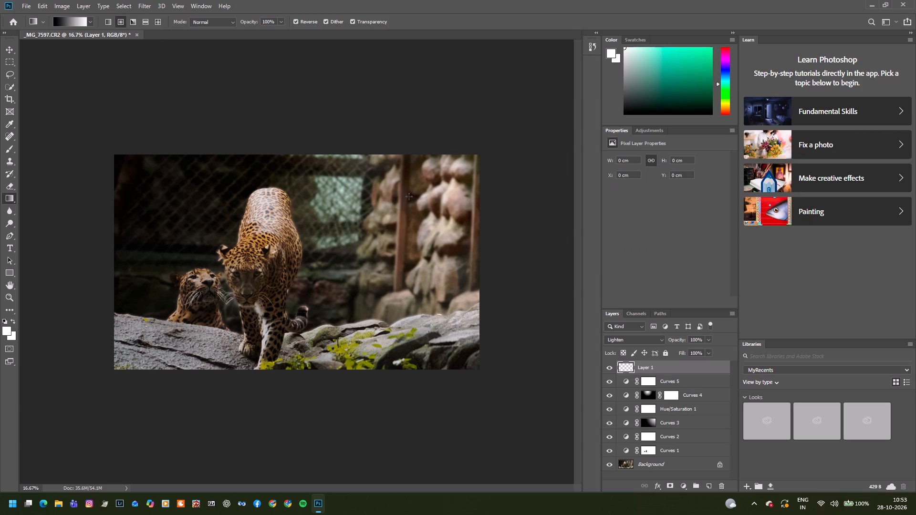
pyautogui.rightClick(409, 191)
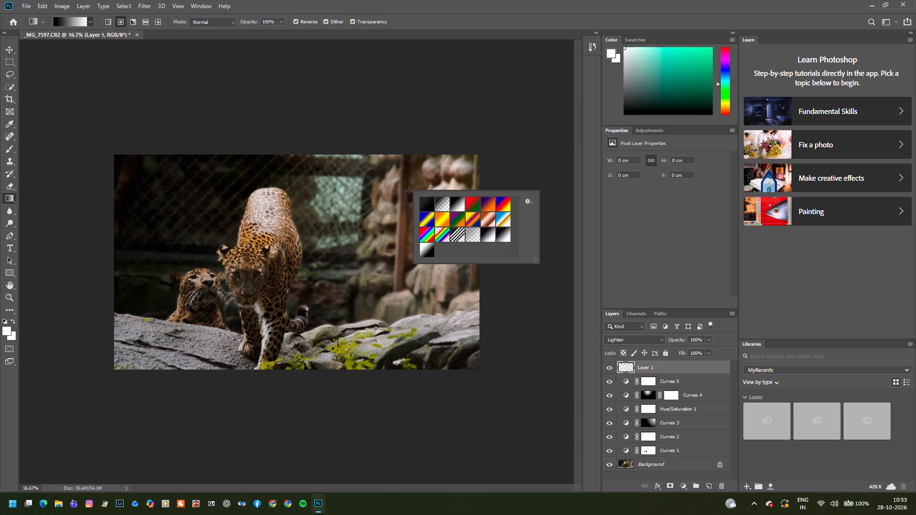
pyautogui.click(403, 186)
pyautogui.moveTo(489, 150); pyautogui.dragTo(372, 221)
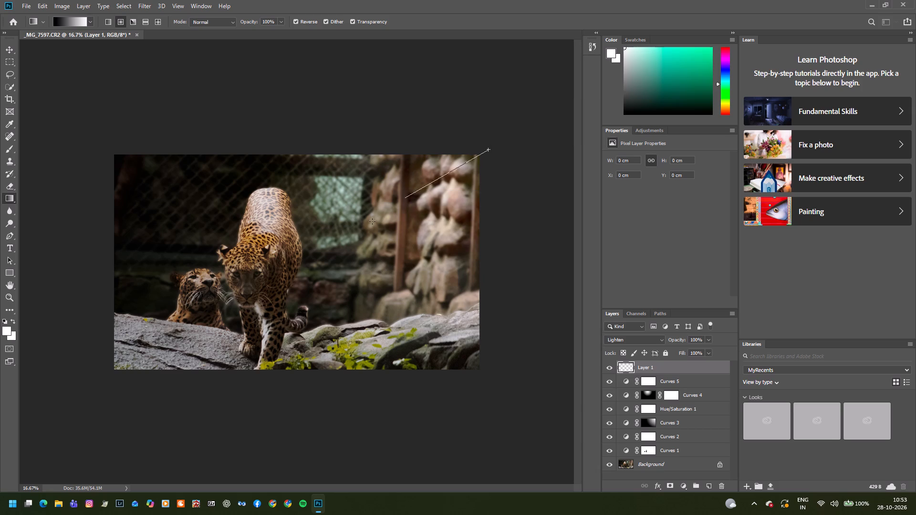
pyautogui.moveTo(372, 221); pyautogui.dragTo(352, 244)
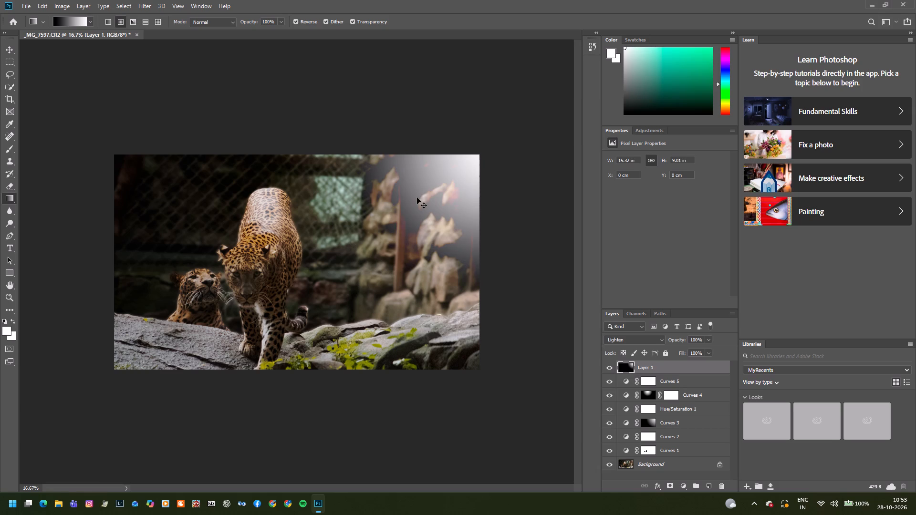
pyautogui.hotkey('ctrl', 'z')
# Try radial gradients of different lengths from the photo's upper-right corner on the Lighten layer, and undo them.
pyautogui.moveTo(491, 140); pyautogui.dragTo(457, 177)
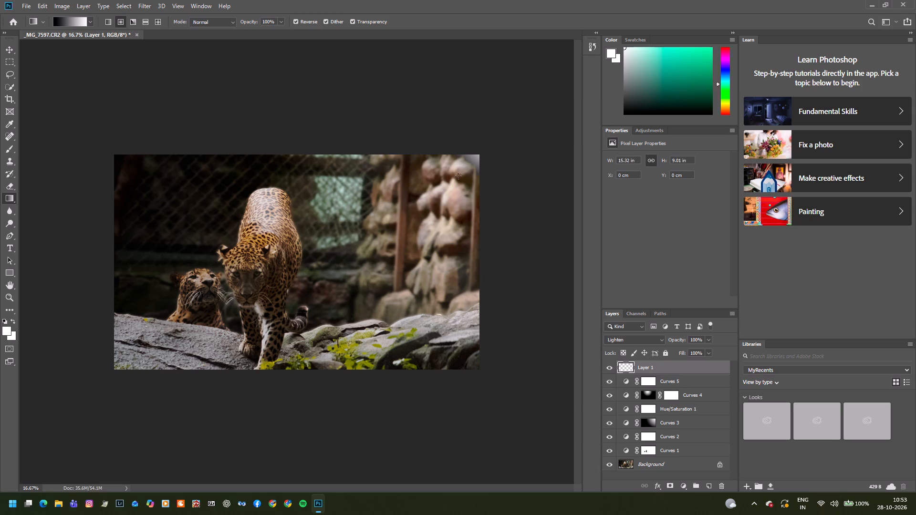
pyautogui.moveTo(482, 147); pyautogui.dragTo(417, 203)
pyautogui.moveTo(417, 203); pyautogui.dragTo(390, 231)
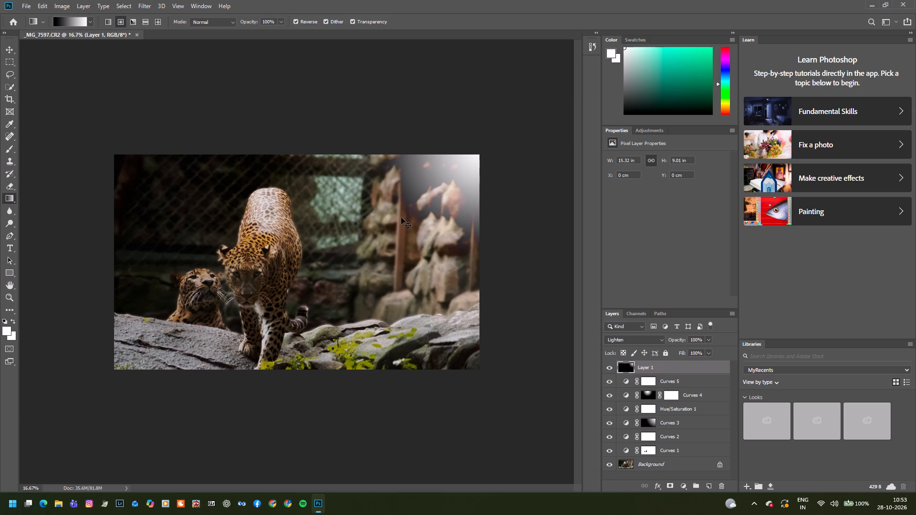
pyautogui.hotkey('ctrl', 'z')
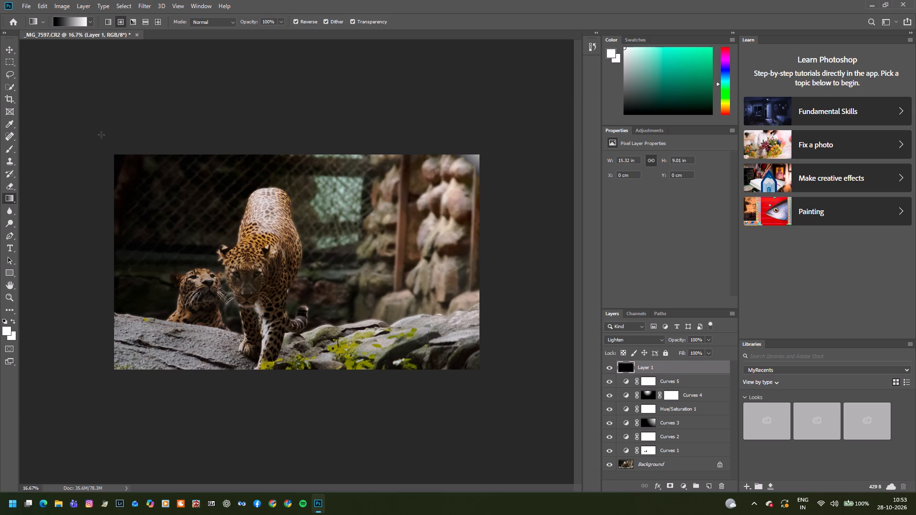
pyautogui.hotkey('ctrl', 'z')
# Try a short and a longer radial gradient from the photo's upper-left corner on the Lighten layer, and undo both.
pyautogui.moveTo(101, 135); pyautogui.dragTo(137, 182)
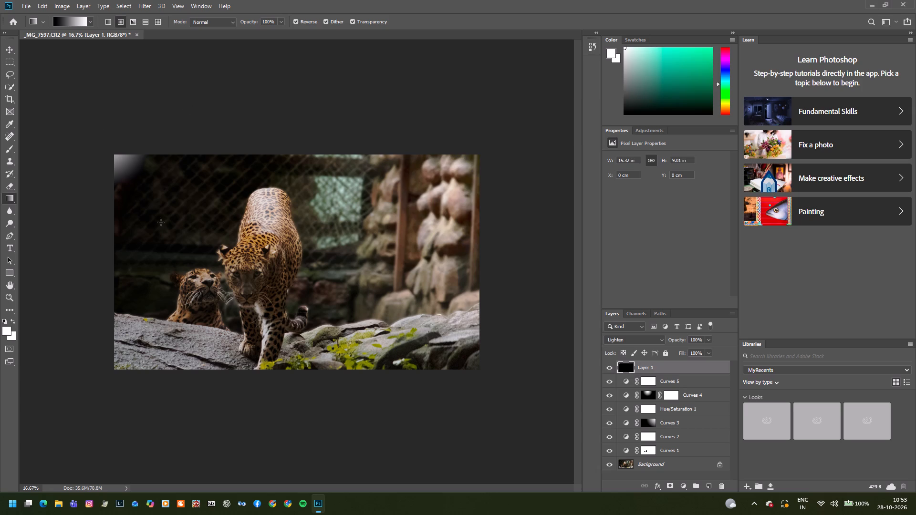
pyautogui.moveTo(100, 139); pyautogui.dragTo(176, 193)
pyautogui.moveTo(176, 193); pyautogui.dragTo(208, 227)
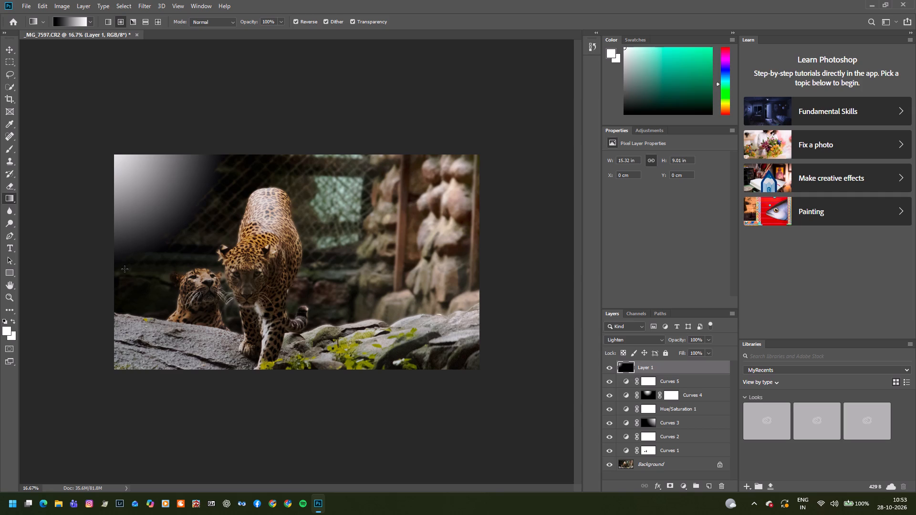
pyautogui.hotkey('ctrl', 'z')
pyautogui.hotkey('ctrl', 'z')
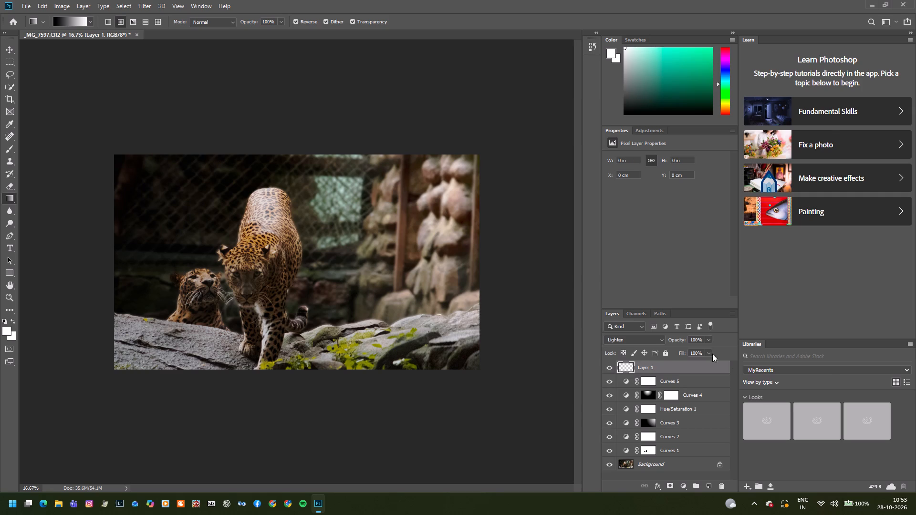
# Delete the empty Lighten layer above the Curves layers.
pyautogui.rightClick(697, 363)
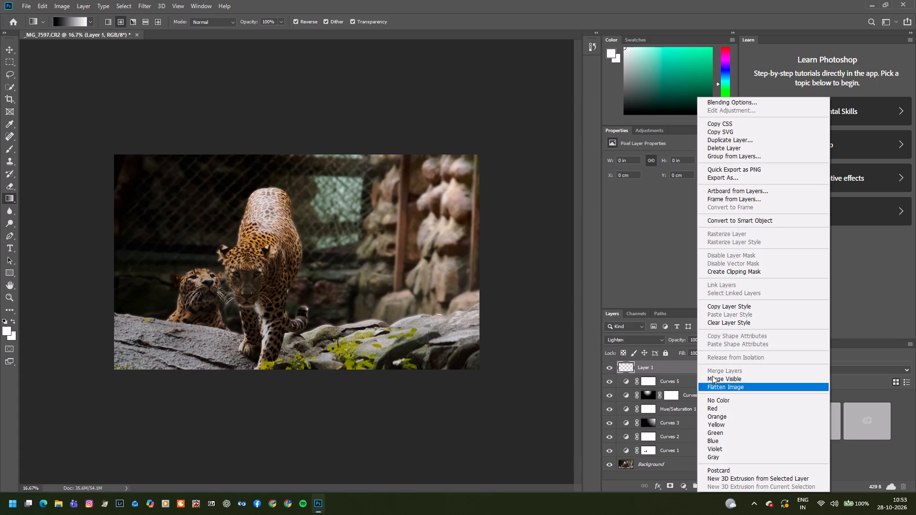
pyautogui.click(726, 150)
pyautogui.click(411, 184)
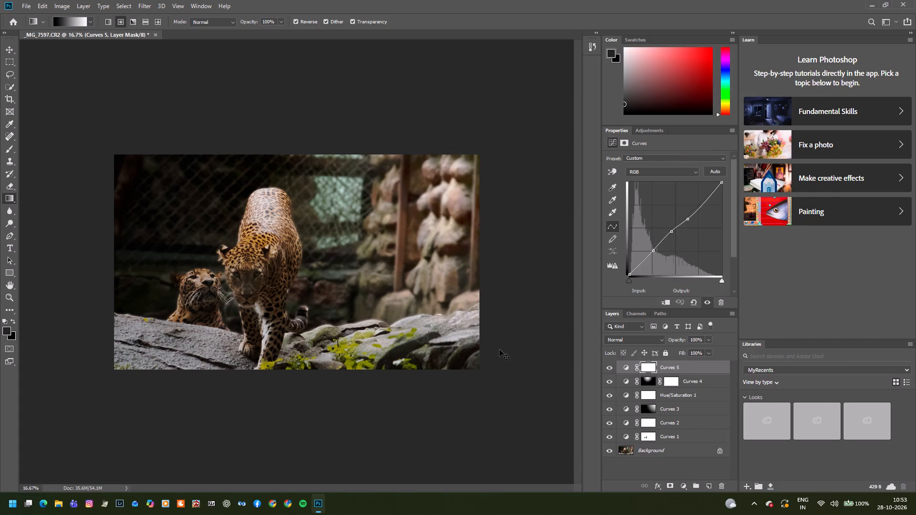
# Create a new layer named "white" above the Curves layers with the Darken mode, no colour label and 100% opacity.
pyautogui.hotkey('ctrl', 'shift', 'n')
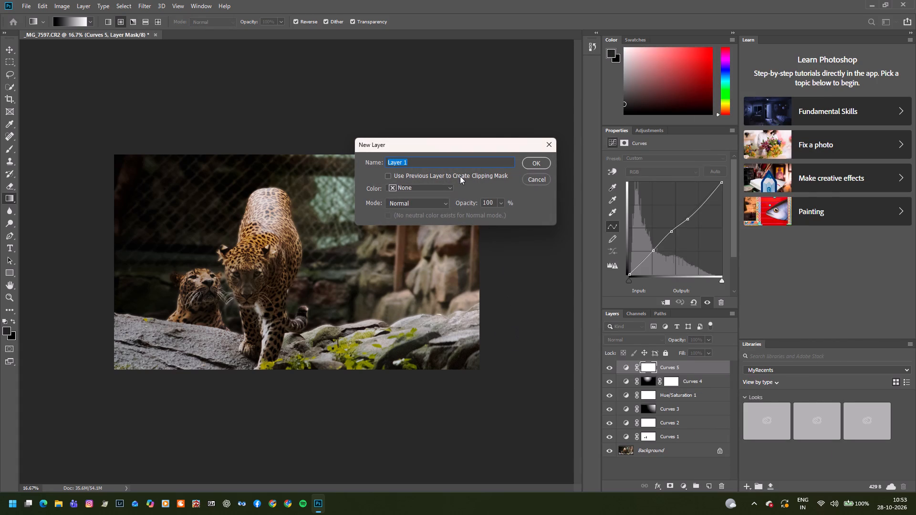
pyautogui.write('white')
pyautogui.click(449, 201)
pyautogui.click(448, 204)
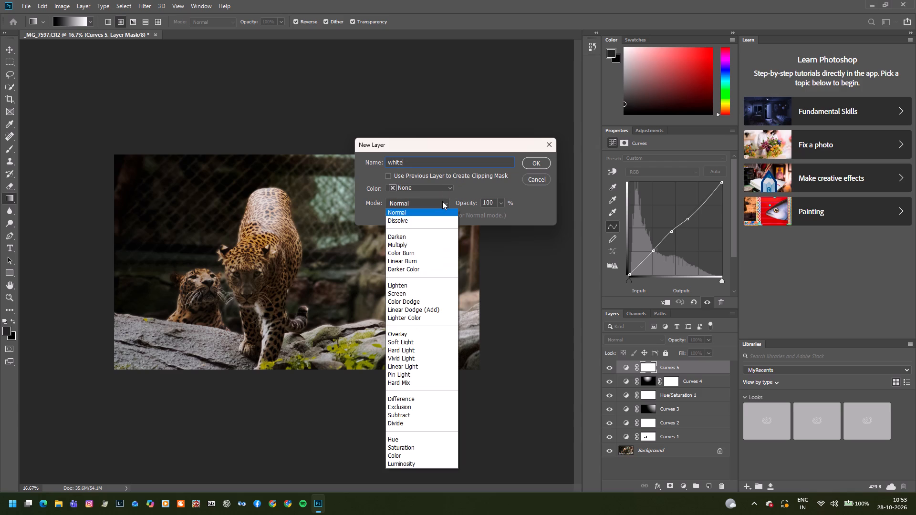
pyautogui.click(442, 201)
pyautogui.click(440, 188)
pyautogui.click(440, 188)
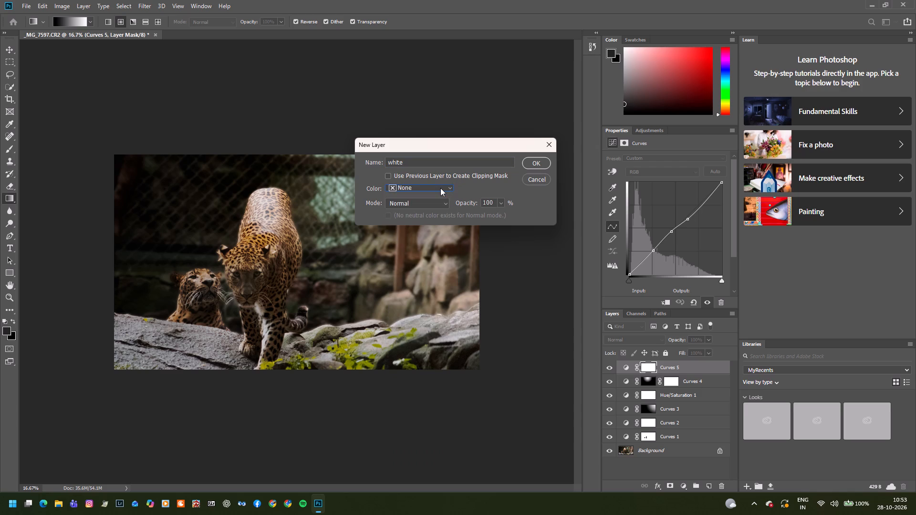
pyautogui.click(436, 203)
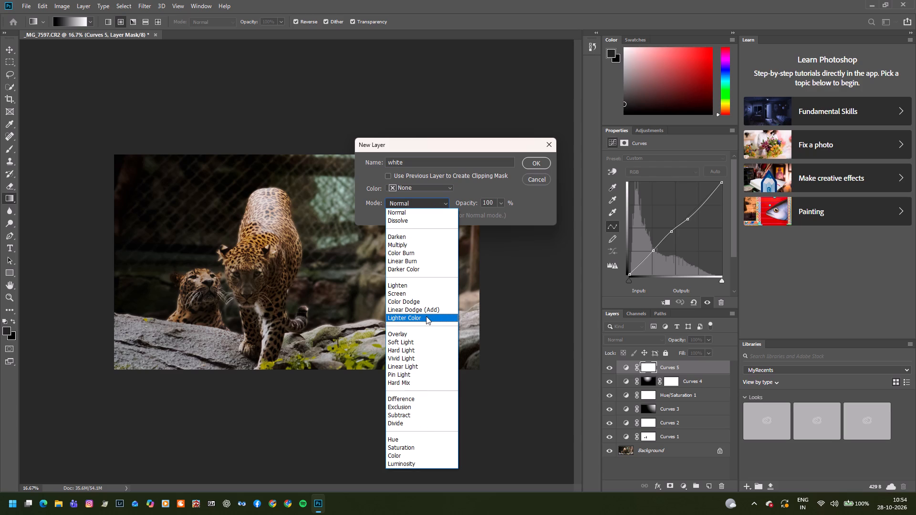
pyautogui.click(432, 233)
pyautogui.click(541, 162)
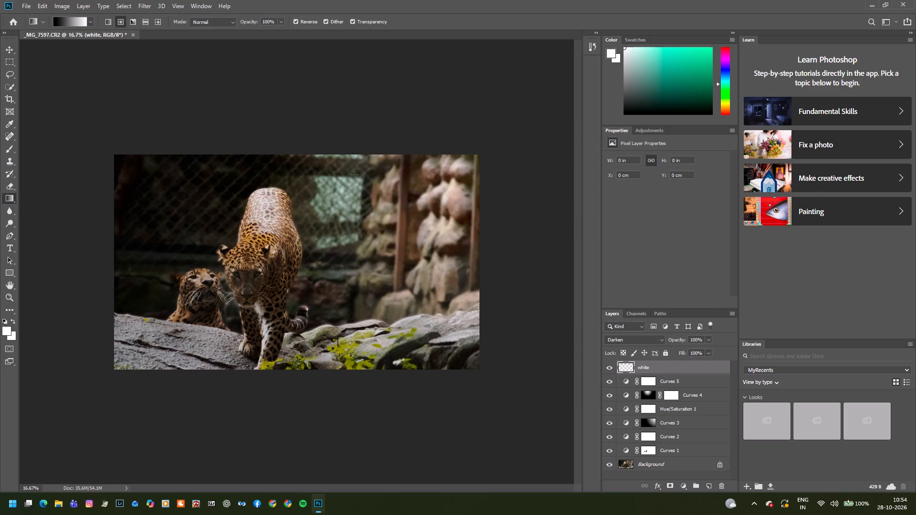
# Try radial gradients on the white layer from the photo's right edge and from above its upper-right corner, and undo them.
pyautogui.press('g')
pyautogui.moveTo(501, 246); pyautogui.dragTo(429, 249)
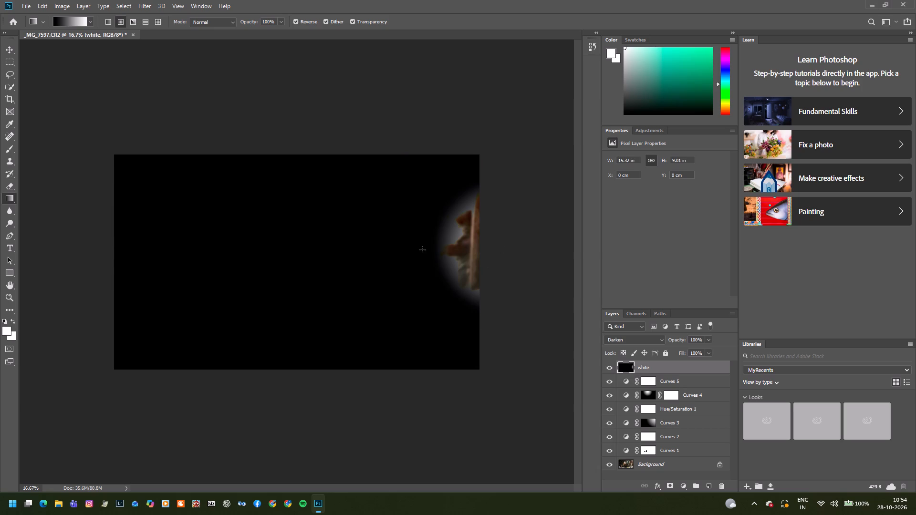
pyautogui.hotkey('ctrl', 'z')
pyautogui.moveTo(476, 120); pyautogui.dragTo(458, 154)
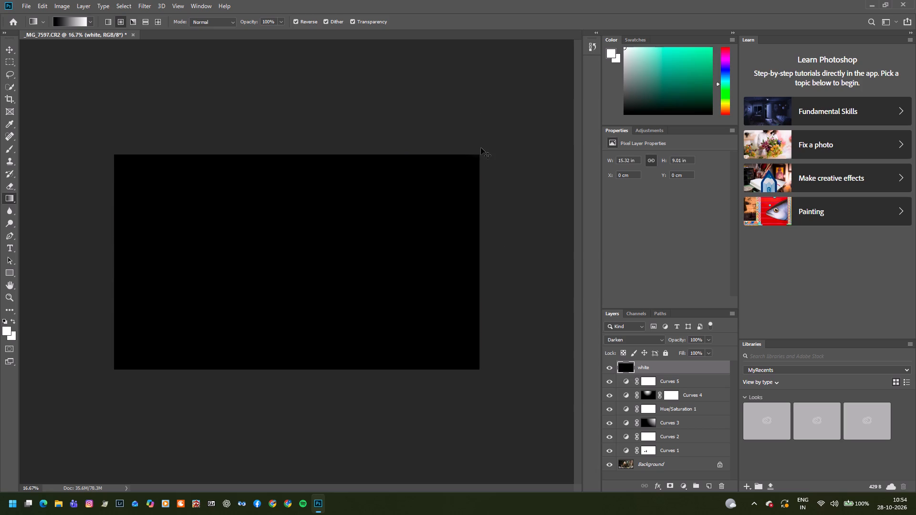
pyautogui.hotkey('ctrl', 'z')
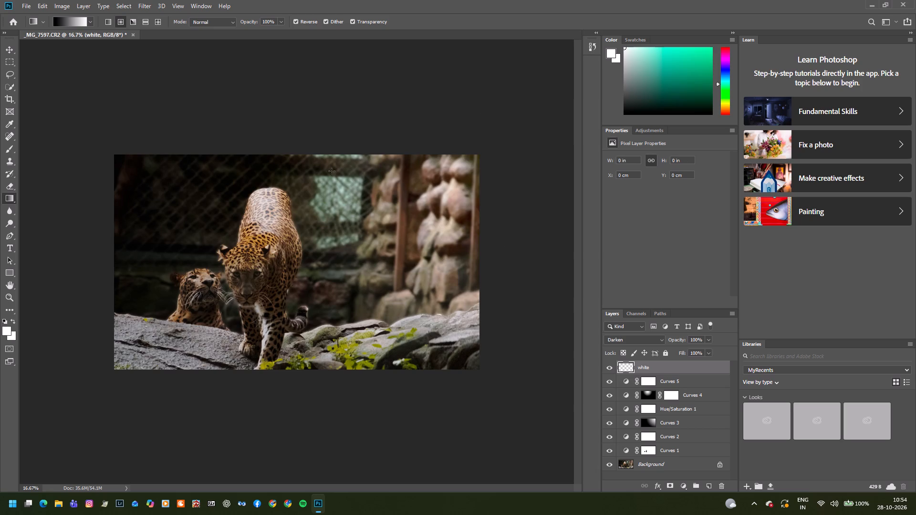
# Switch to the last preset in the gradient picker, try a radial gradient from the photo's upper-right corner toward the fence, and undo it.
pyautogui.click(88, 19)
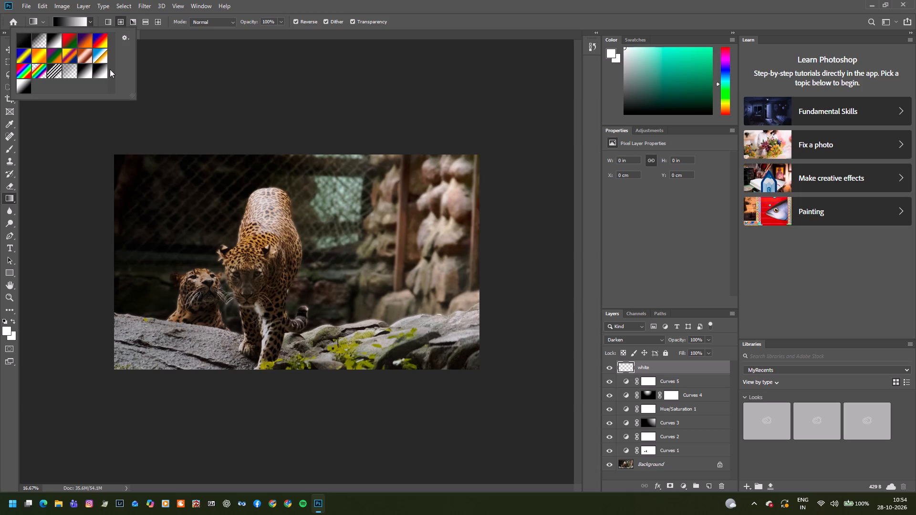
pyautogui.click(103, 72)
pyautogui.doubleClick(22, 89)
pyautogui.moveTo(475, 143); pyautogui.dragTo(365, 209)
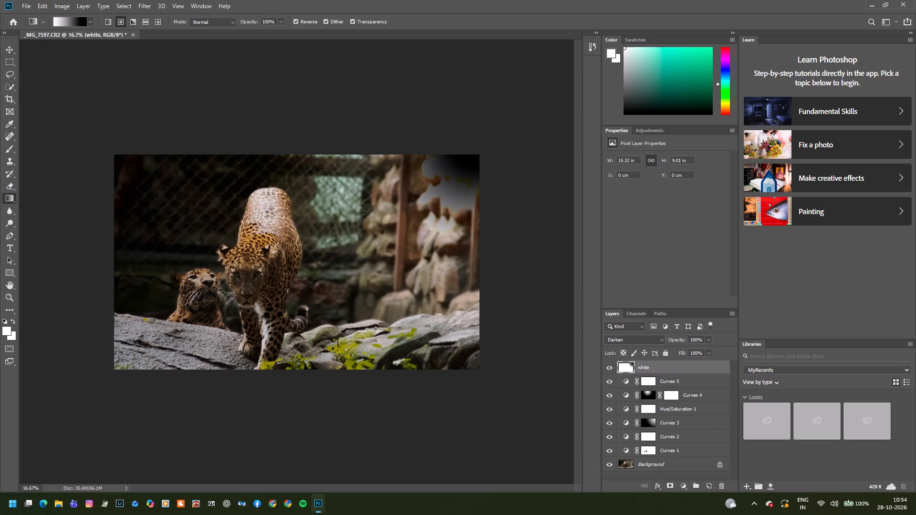
pyautogui.hotkey('ctrl', 'z')
# Draw radial gradients on the white layer around the lower-right rocks, ending with a short one from the photo's lower-right corner inward.
pyautogui.click(485, 357)
pyautogui.moveTo(495, 360); pyautogui.dragTo(486, 356)
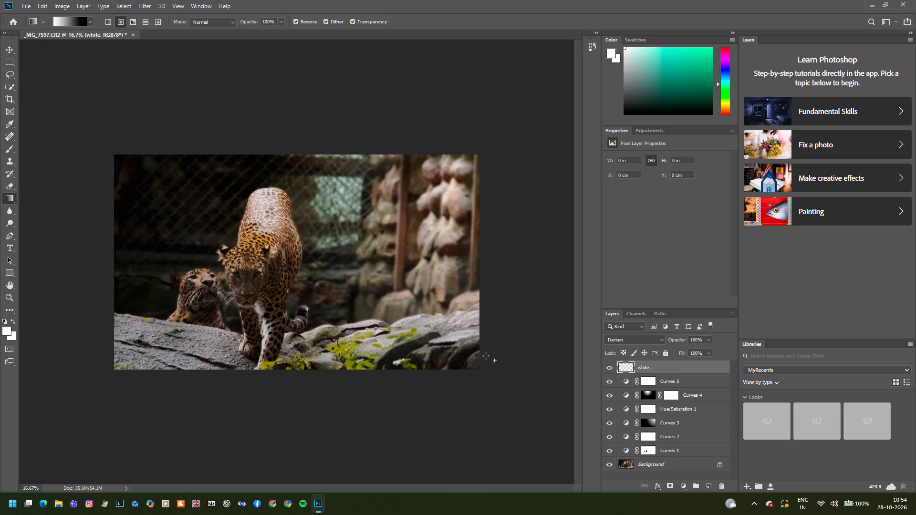
pyautogui.moveTo(486, 356); pyautogui.dragTo(457, 343)
pyautogui.moveTo(482, 371); pyautogui.dragTo(439, 326)
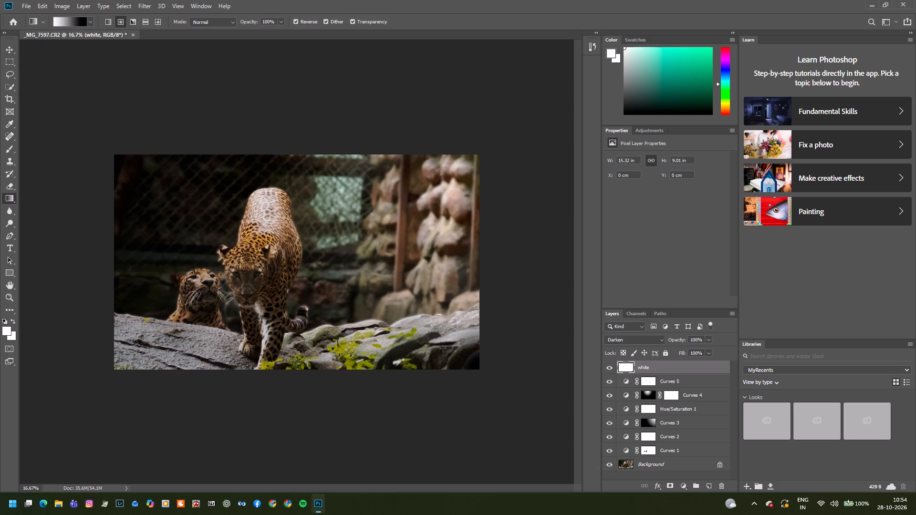
pyautogui.moveTo(412, 375); pyautogui.dragTo(426, 360)
pyautogui.click(429, 356)
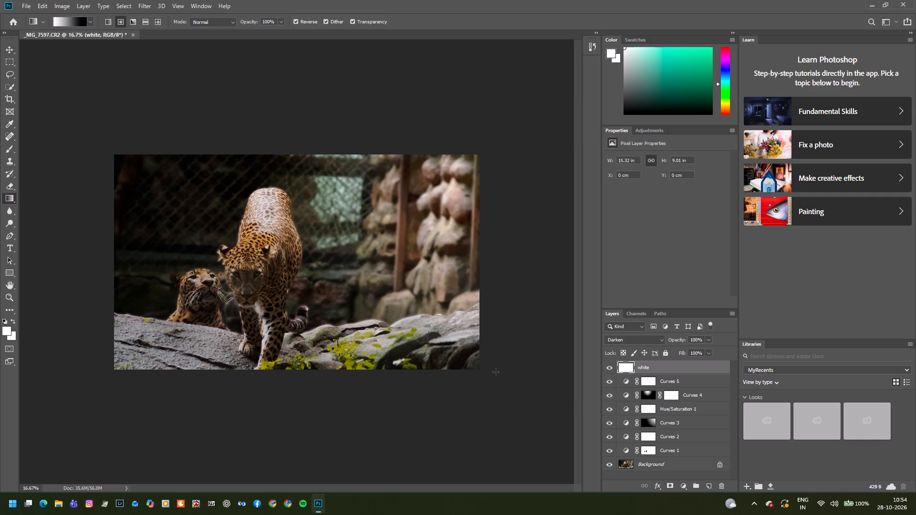
pyautogui.moveTo(490, 370); pyautogui.dragTo(439, 347)
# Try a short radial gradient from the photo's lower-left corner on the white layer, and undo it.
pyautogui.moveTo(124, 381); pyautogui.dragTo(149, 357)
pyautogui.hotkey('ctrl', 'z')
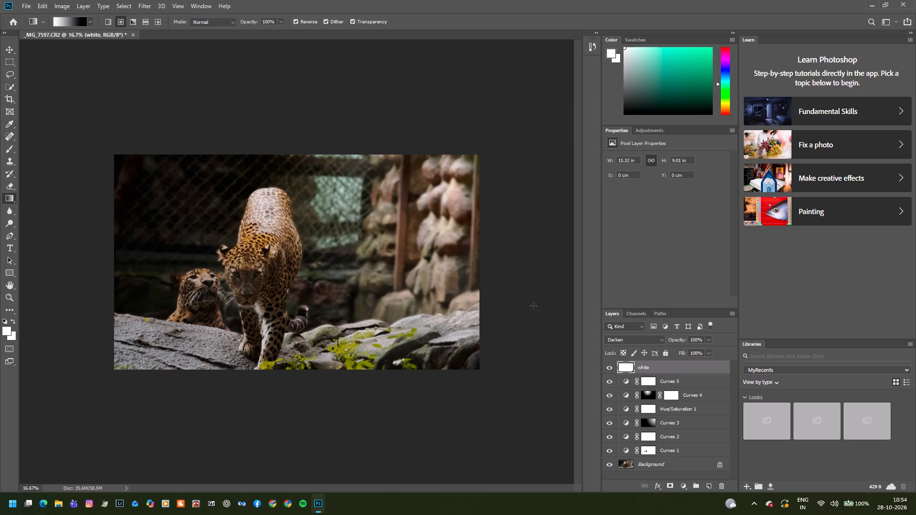
# Add a Hue/Saturation adjustment layer above the white layer with saturation -17 and lightness +3.
pyautogui.click(649, 131)
pyautogui.click(624, 159)
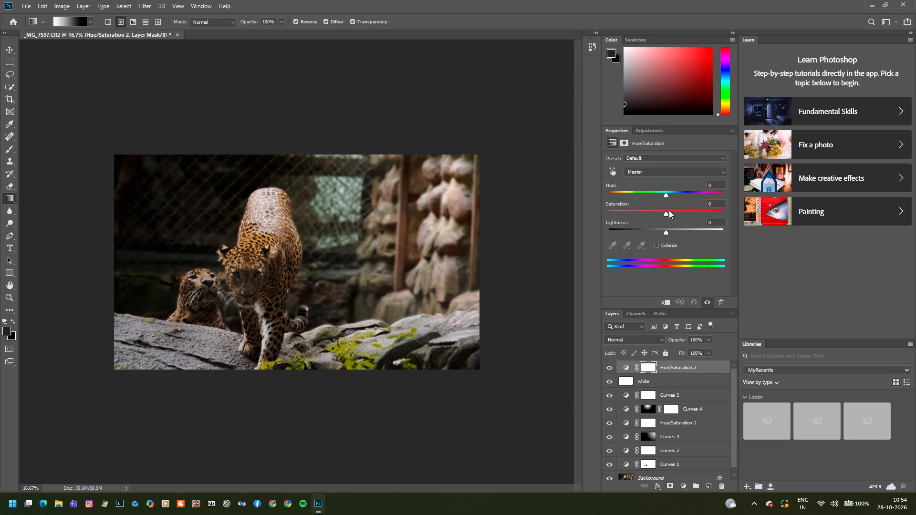
pyautogui.moveTo(665, 214); pyautogui.dragTo(656, 215)
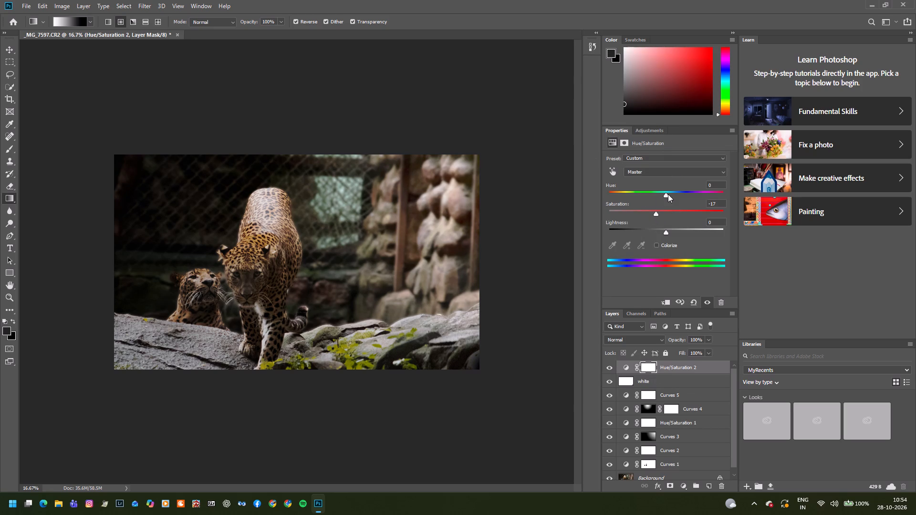
pyautogui.click(670, 193)
pyautogui.click(665, 231)
# Brush black on the Hue/Saturation 2 layer mask over both leopards' faces and the front leopard's chest and leg.
pyautogui.click(12, 153)
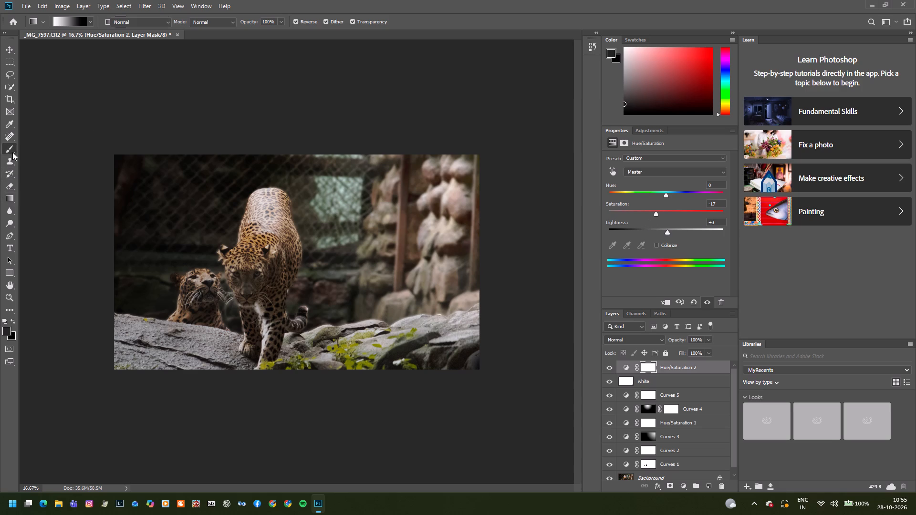
pyautogui.moveTo(255, 274); pyautogui.dragTo(251, 280)
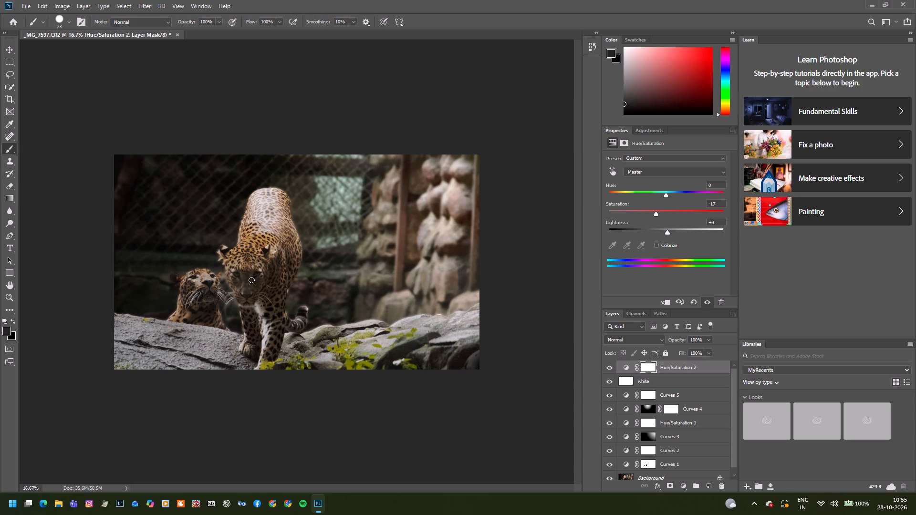
pyautogui.moveTo(251, 280); pyautogui.dragTo(231, 271)
pyautogui.moveTo(231, 271); pyautogui.dragTo(254, 302)
pyautogui.moveTo(254, 302); pyautogui.dragTo(250, 294)
pyautogui.moveTo(277, 321); pyautogui.dragTo(274, 342)
pyautogui.moveTo(211, 286); pyautogui.dragTo(208, 294)
pyautogui.moveTo(208, 294); pyautogui.dragTo(201, 277)
pyautogui.moveTo(201, 277); pyautogui.dragTo(213, 277)
pyautogui.moveTo(251, 291); pyautogui.dragTo(235, 266)
# Hide and reshow the Background layer to check the edited photo.
pyautogui.scroll(-5, 645, 399)
pyautogui.click(609, 472)
pyautogui.click(609, 472)
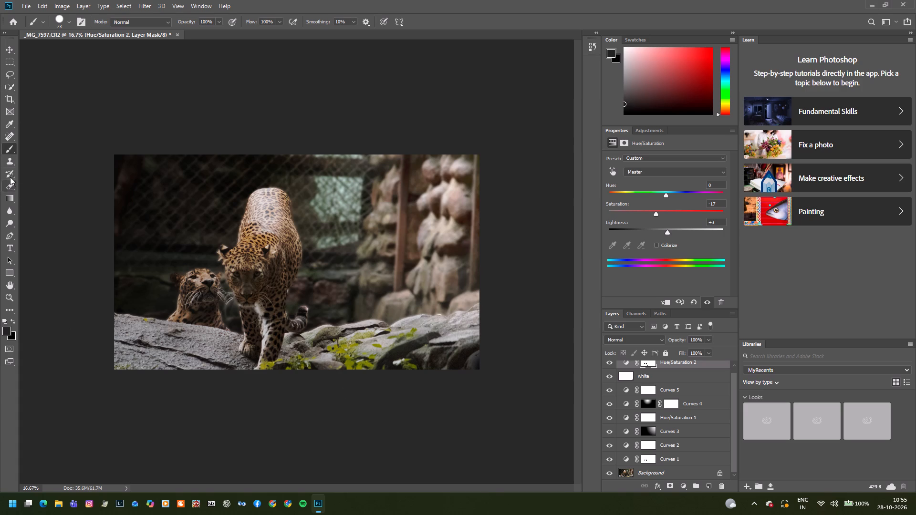
# Add the white watermark text AKASH_CLICKZ in 16 pt Bradley Hand ITC over the photo's dark upper-left area.
pyautogui.click(10, 246)
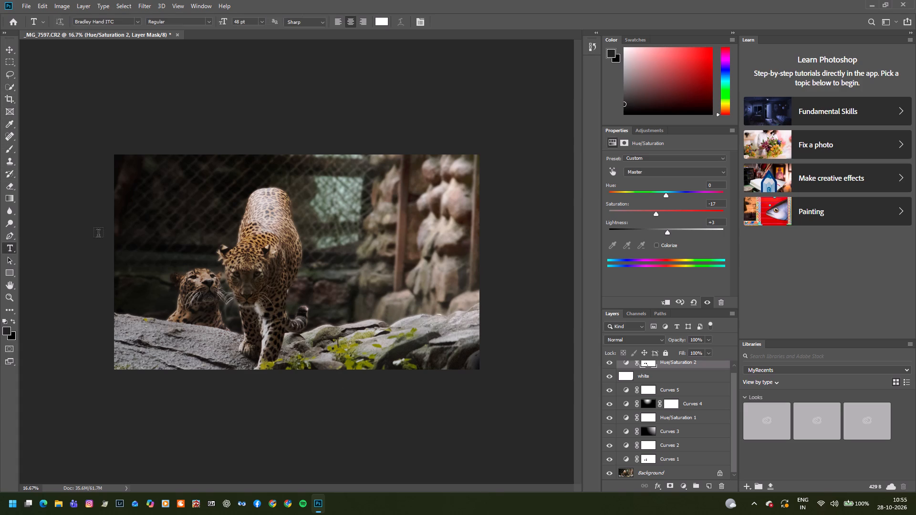
pyautogui.click(144, 199)
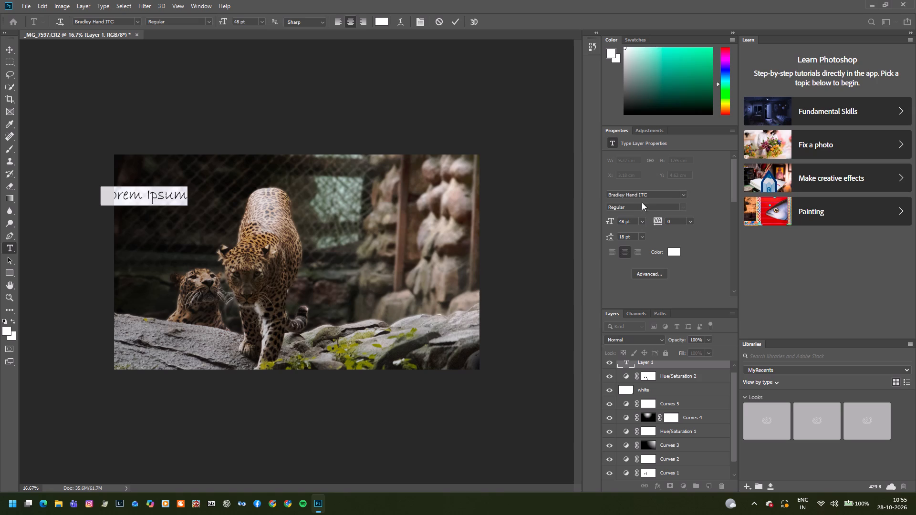
pyautogui.click(684, 194)
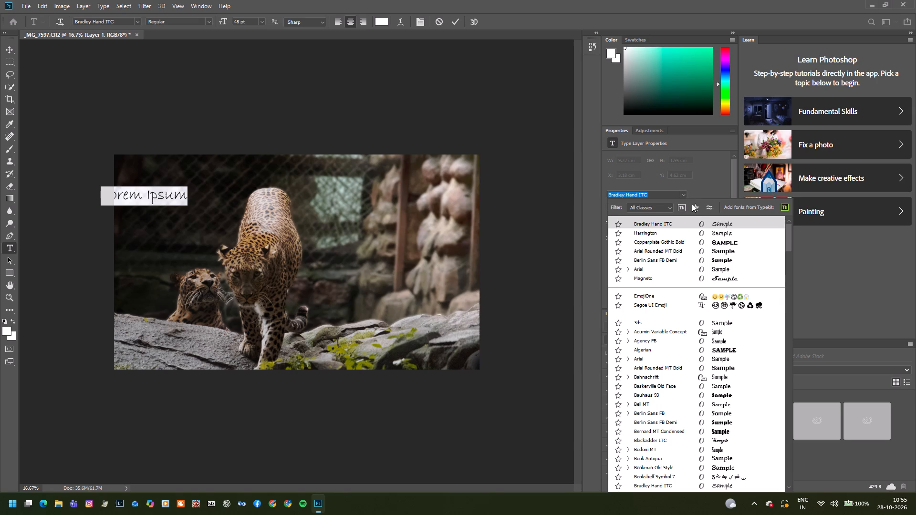
pyautogui.click(733, 224)
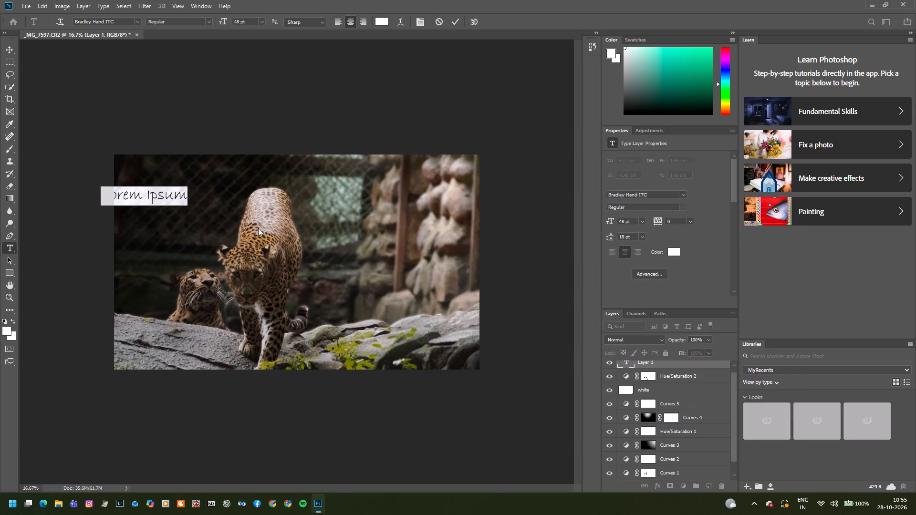
pyautogui.click(642, 221)
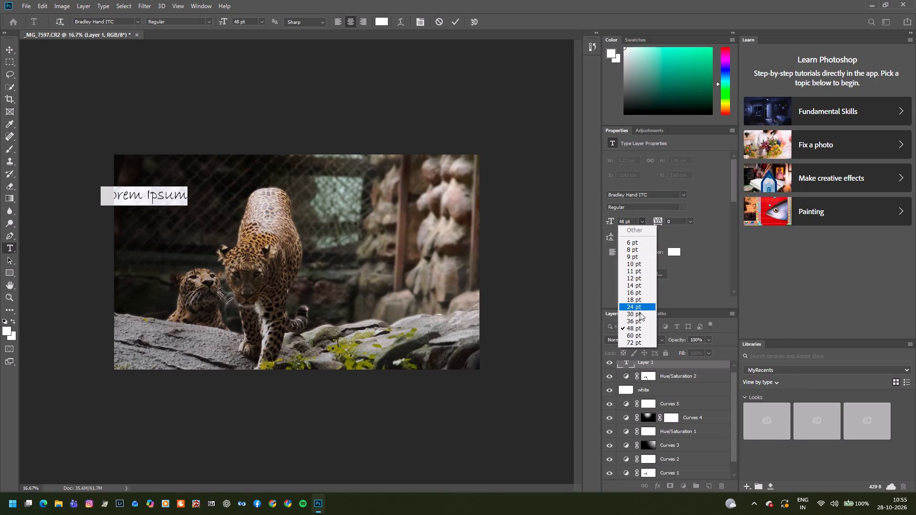
pyautogui.click(641, 290)
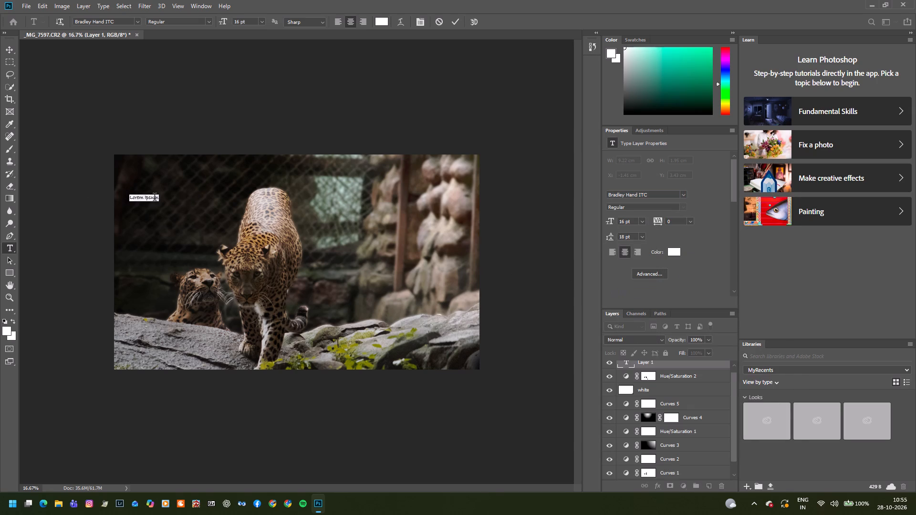
pyautogui.tripleClick(155, 198)
pyautogui.write('AKASH')
pyautogui.hotkey('shift', '_')
pyautogui.write('CLICKZ')
pyautogui.click(305, 409)
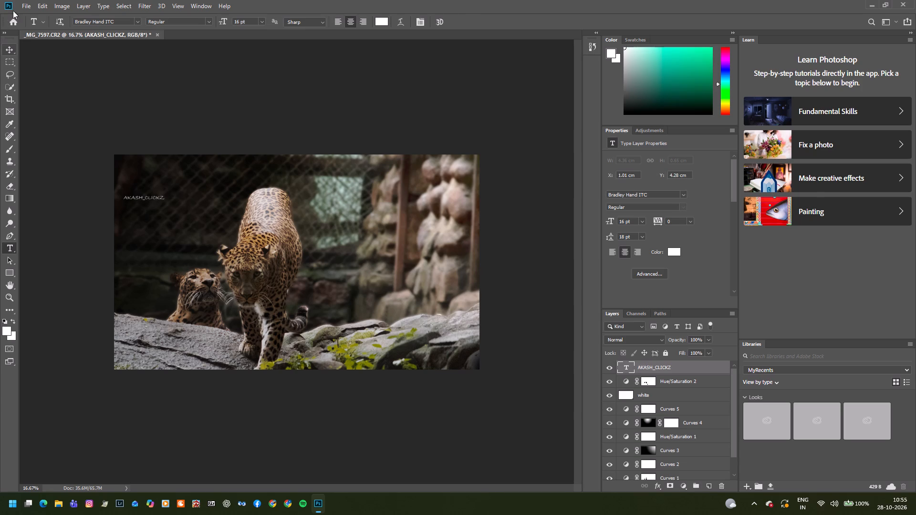
# Export the photo at 100% scale as _MG_7597.png into the edited folder inside canon on drive F:.
pyautogui.click(23, 4)
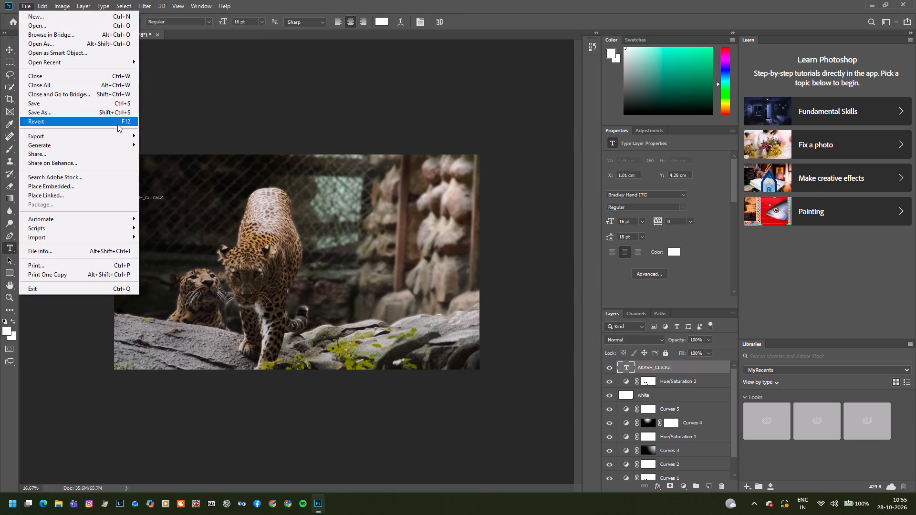
pyautogui.click(124, 137)
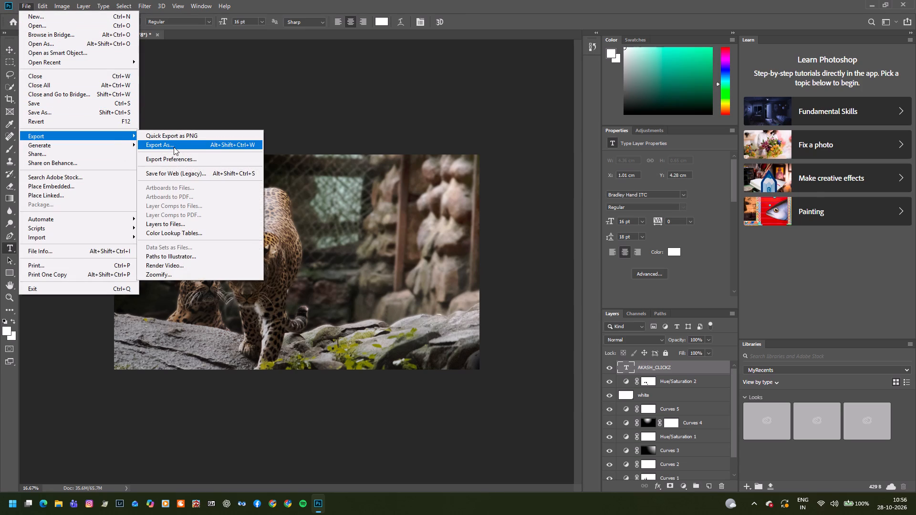
pyautogui.click(174, 147)
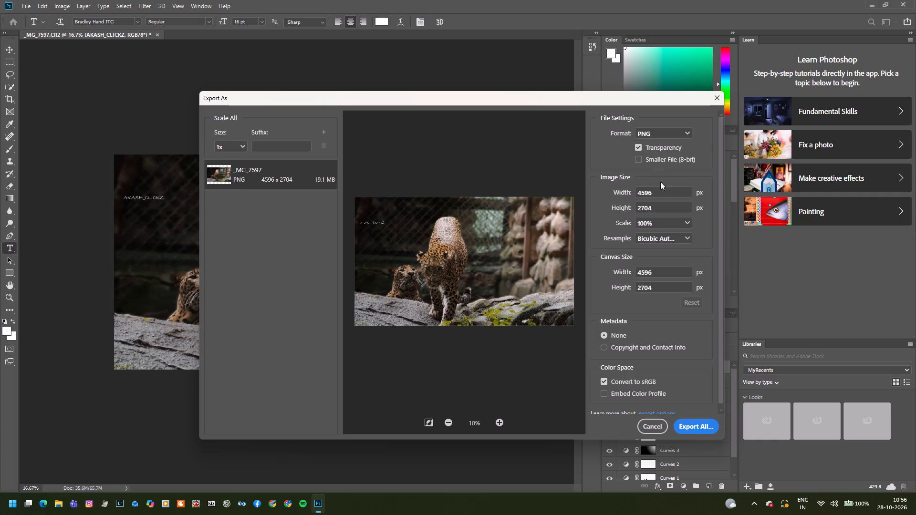
pyautogui.click(692, 428)
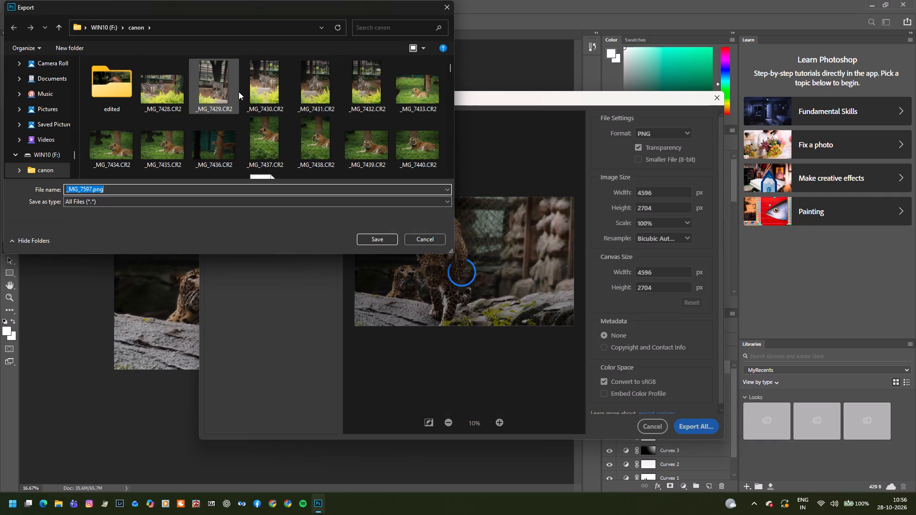
pyautogui.doubleClick(107, 78)
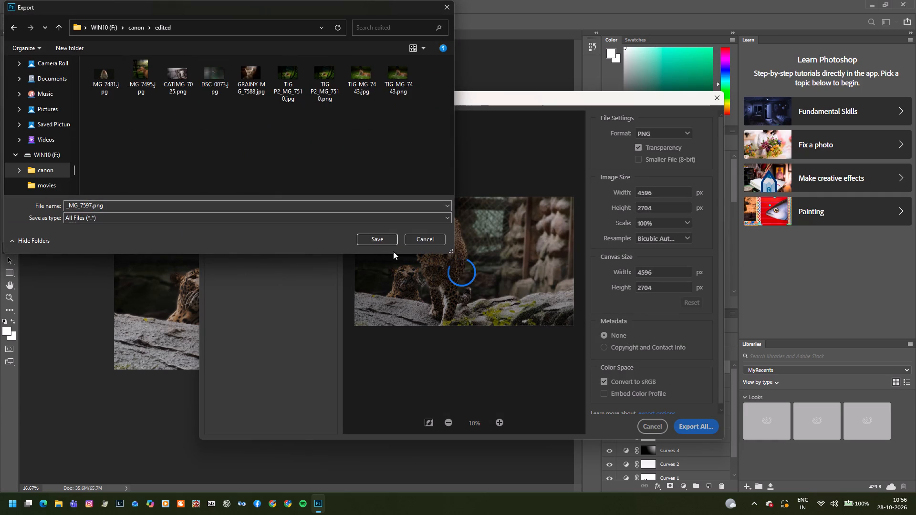
pyautogui.click(394, 241)
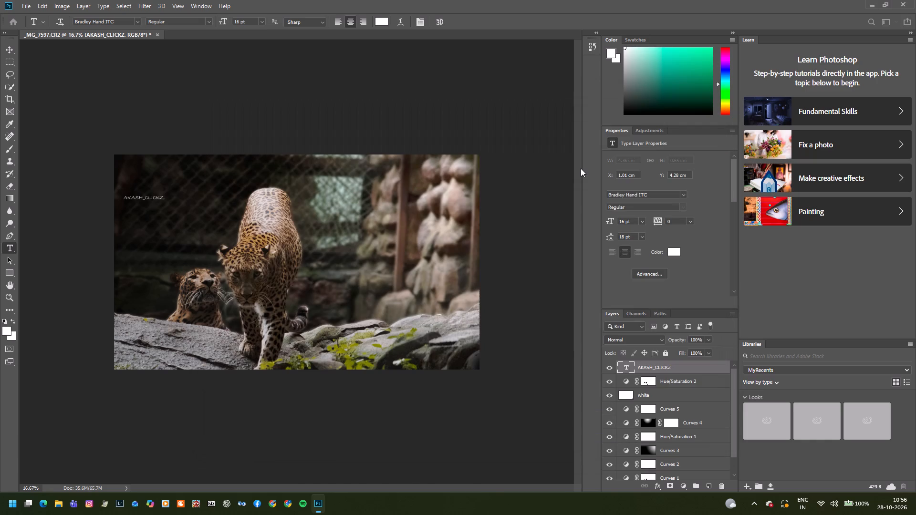
# Quit Photoshop without saving changes to _MG_7597.CR2.
pyautogui.click(911, 0)
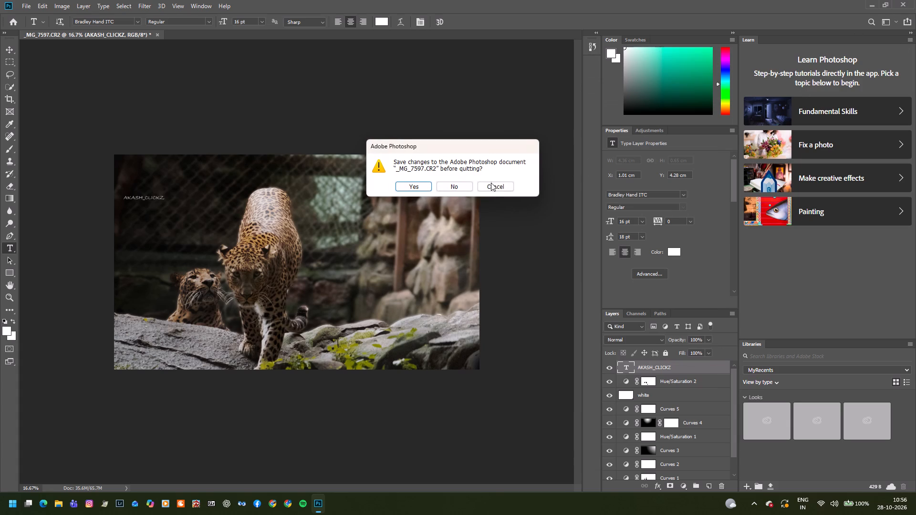
pyautogui.click(458, 188)
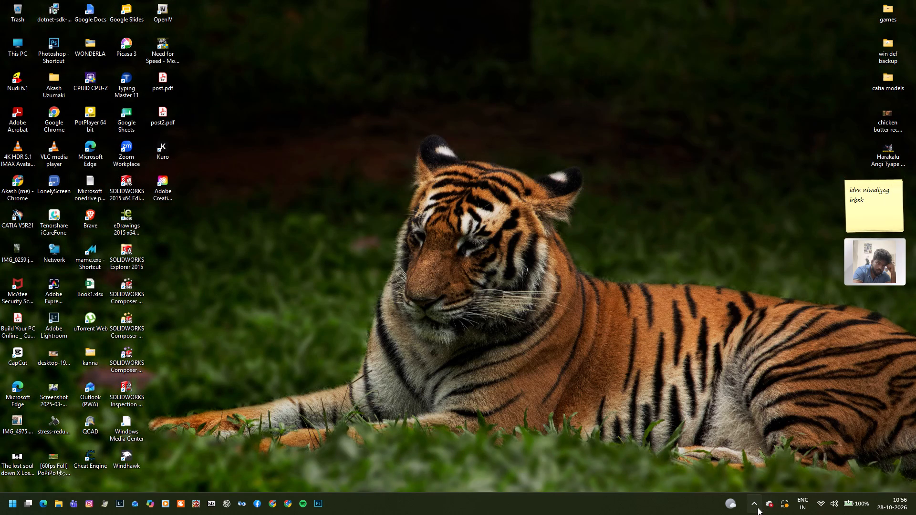
# Switch to File Explorer, open _MG_7597.png from canon\edited on drive F: in Photos, and inspect the leopards up close.
pyautogui.click(63, 505)
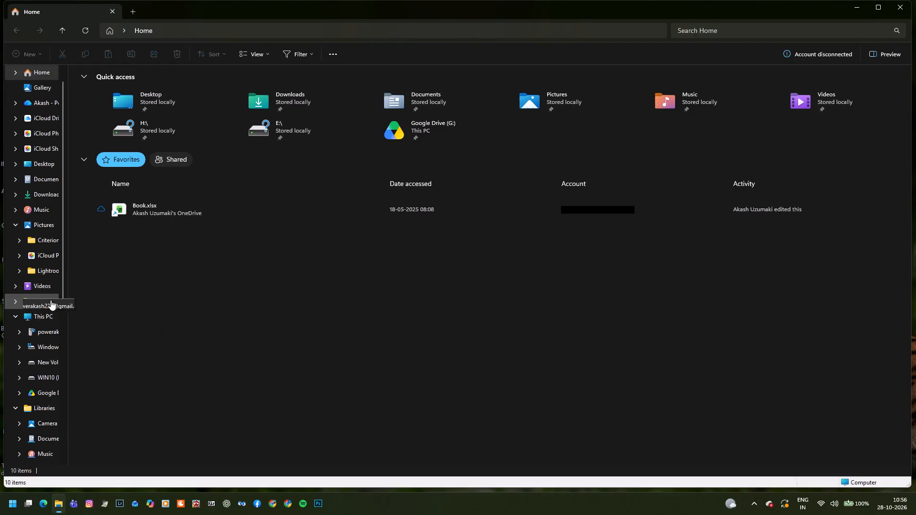
pyautogui.click(50, 371)
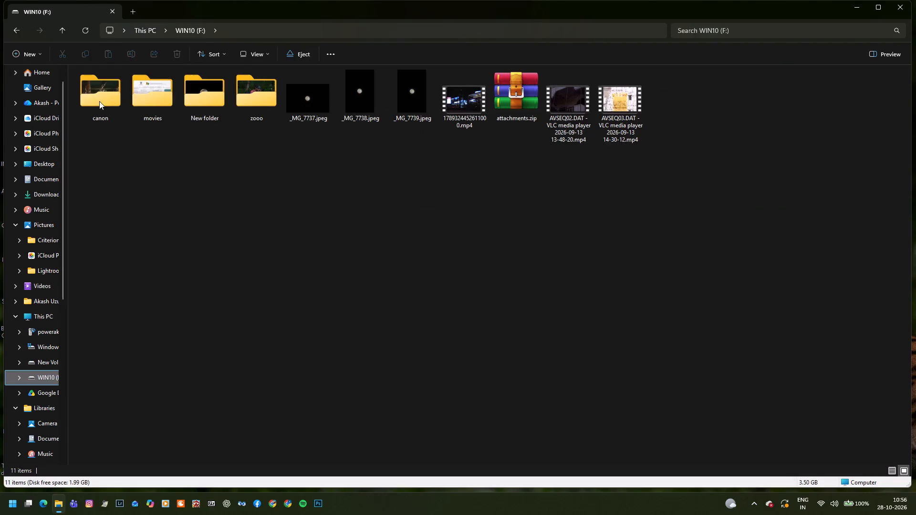
pyautogui.doubleClick(99, 101)
pyautogui.doubleClick(99, 101)
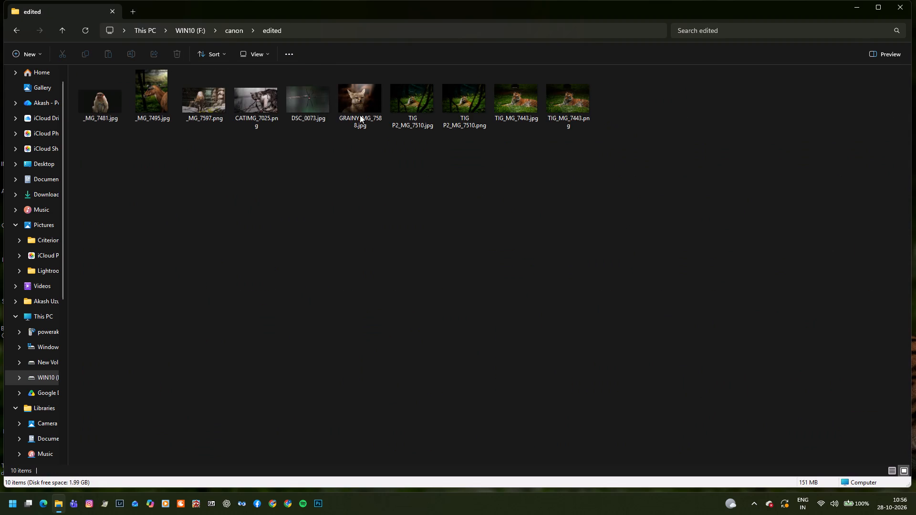
pyautogui.doubleClick(220, 114)
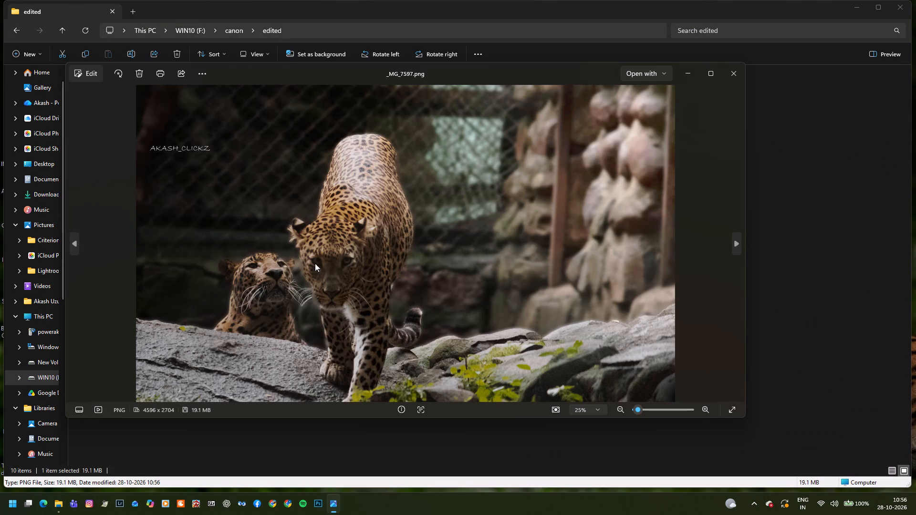
pyautogui.scroll(4, 331, 266)
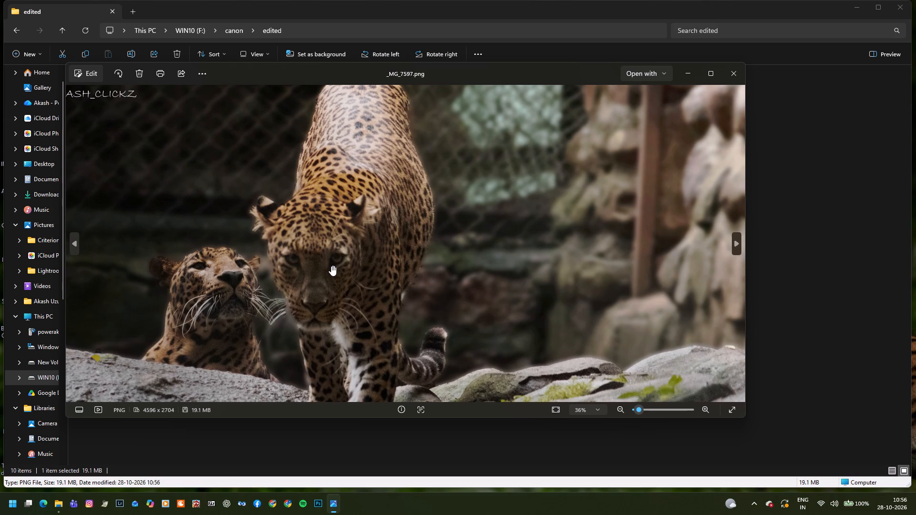
pyautogui.scroll(2, 331, 266)
pyautogui.scroll(-13, 331, 266)
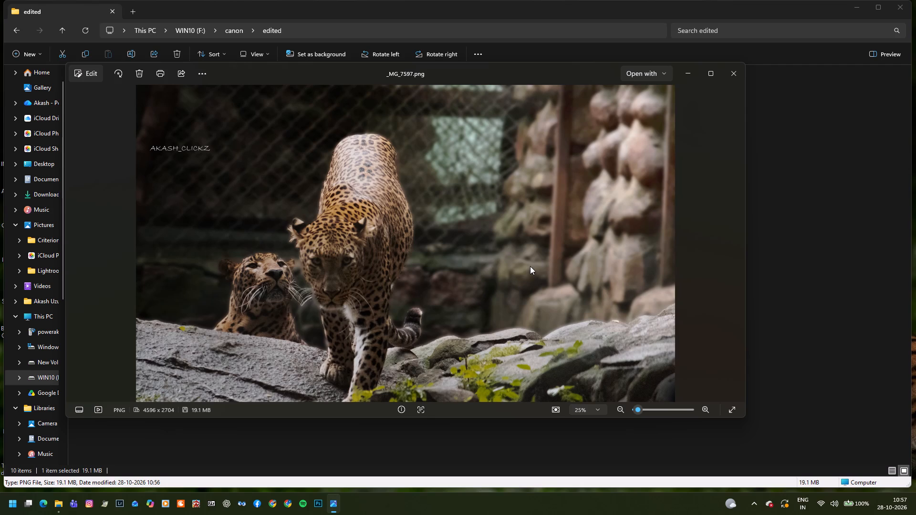
# Start editing _MG_7597.png in Photos and set the vignette to 96.
pyautogui.click(93, 74)
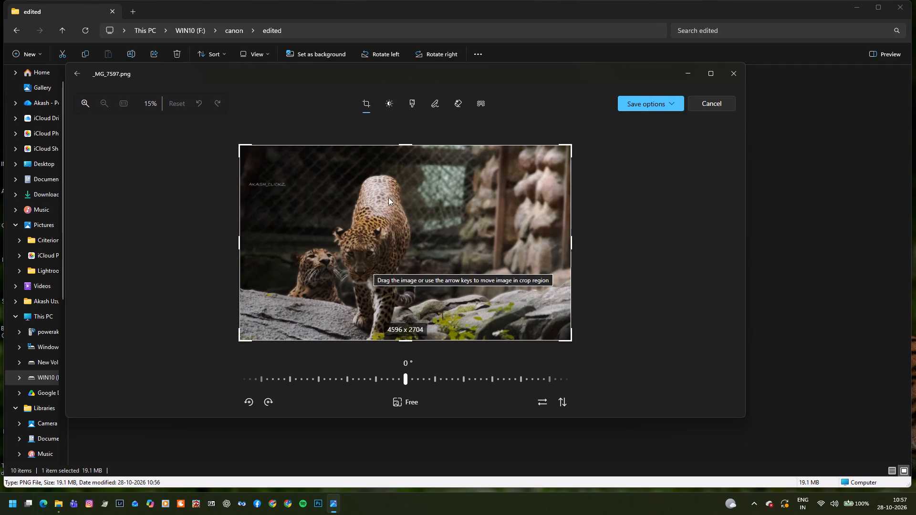
pyautogui.click(389, 107)
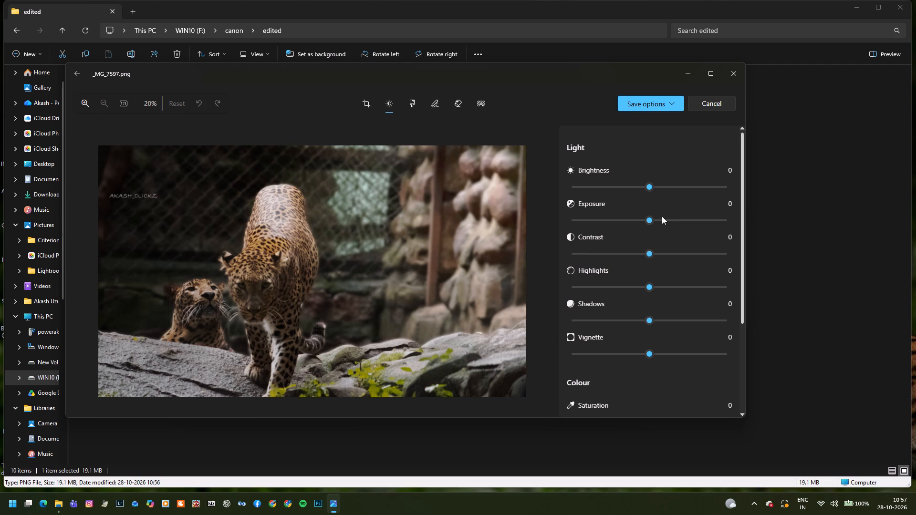
pyautogui.moveTo(649, 351); pyautogui.dragTo(659, 354)
pyautogui.moveTo(659, 354); pyautogui.dragTo(668, 355)
pyautogui.moveTo(670, 355); pyautogui.dragTo(698, 358)
pyautogui.moveTo(700, 355); pyautogui.dragTo(684, 359)
pyautogui.moveTo(684, 359); pyautogui.dragTo(729, 350)
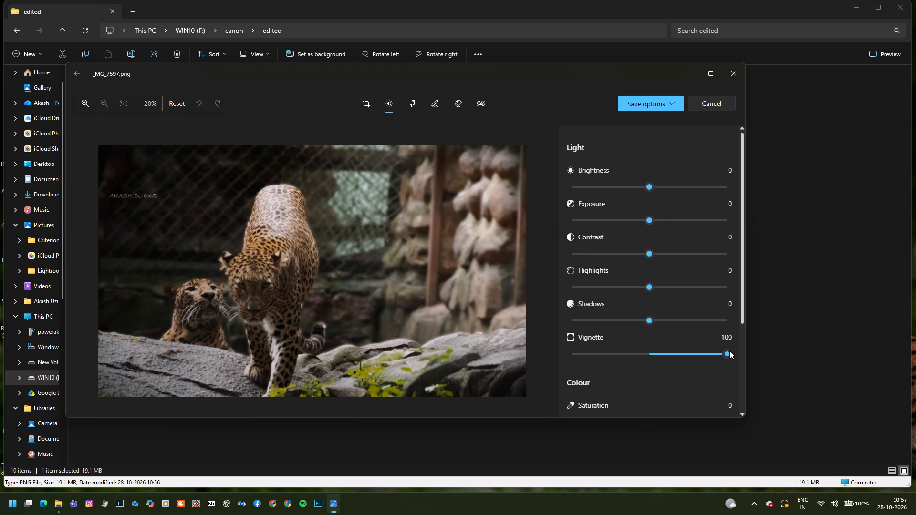
pyautogui.moveTo(729, 350); pyautogui.dragTo(724, 353)
# Set the leopard image's shadows to 17 and contrast to 11.
pyautogui.moveTo(648, 316); pyautogui.dragTo(646, 316)
pyautogui.moveTo(646, 316); pyautogui.dragTo(633, 315)
pyautogui.moveTo(633, 315); pyautogui.dragTo(665, 318)
pyautogui.moveTo(649, 254); pyautogui.dragTo(662, 260)
pyautogui.click(662, 260)
# Set the leopard image's exposure to -10 and lower its brightness slightly.
pyautogui.moveTo(648, 221); pyautogui.dragTo(644, 221)
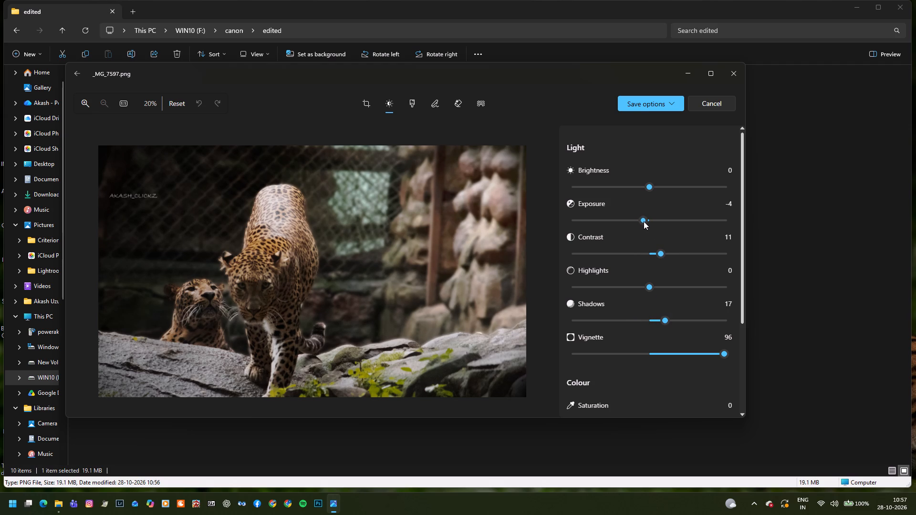
pyautogui.moveTo(644, 221); pyautogui.dragTo(629, 221)
pyautogui.moveTo(629, 221); pyautogui.dragTo(625, 224)
pyautogui.moveTo(625, 224); pyautogui.dragTo(639, 224)
pyautogui.moveTo(646, 188); pyautogui.dragTo(640, 187)
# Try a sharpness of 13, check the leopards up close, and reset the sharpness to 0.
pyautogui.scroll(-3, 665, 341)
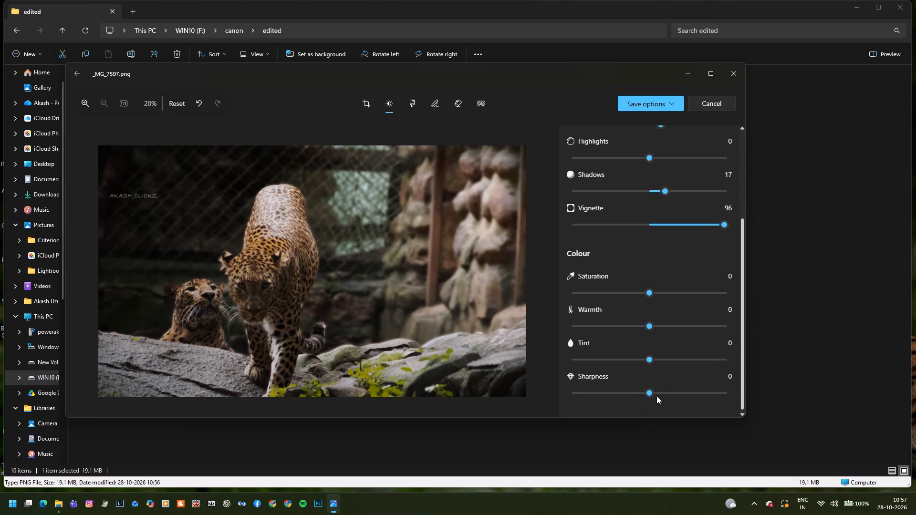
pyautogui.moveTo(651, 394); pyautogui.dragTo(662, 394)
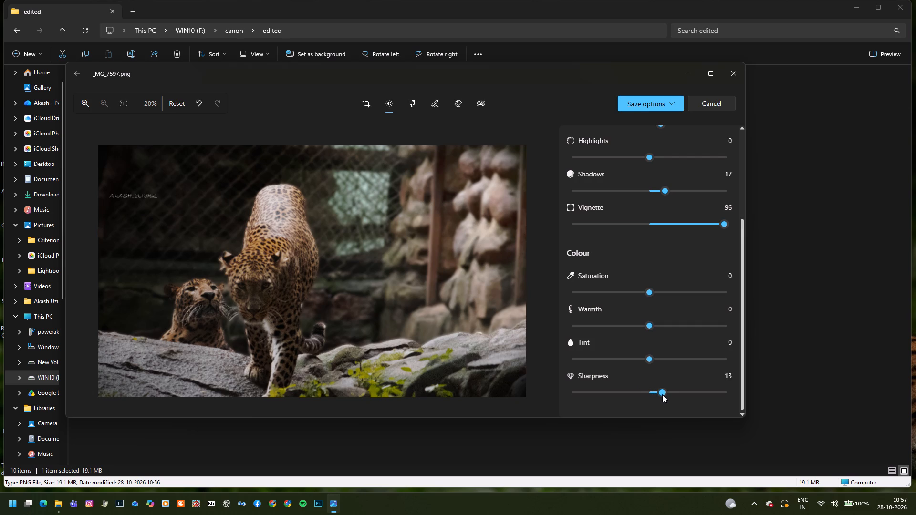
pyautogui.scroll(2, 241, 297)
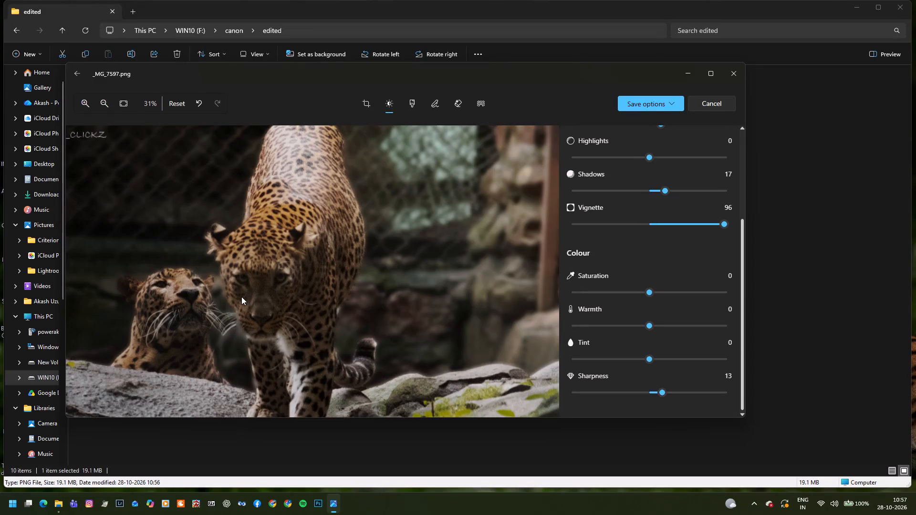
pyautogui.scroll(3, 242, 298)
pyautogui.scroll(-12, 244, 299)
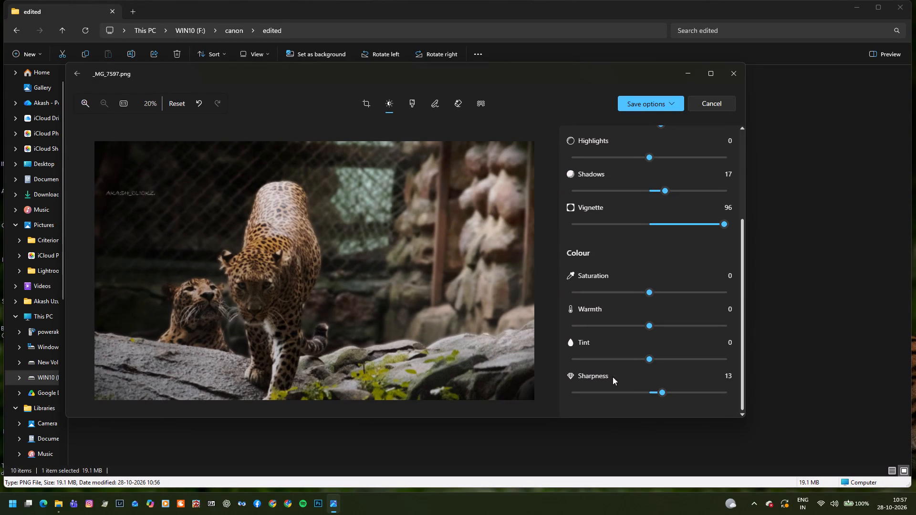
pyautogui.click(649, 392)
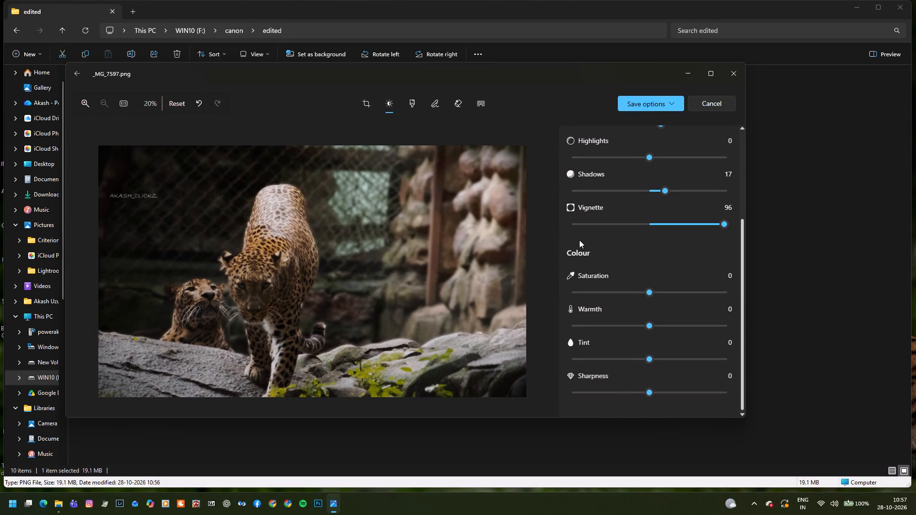
# Save the adjustments over the original _MG_7597.png.
pyautogui.click(651, 106)
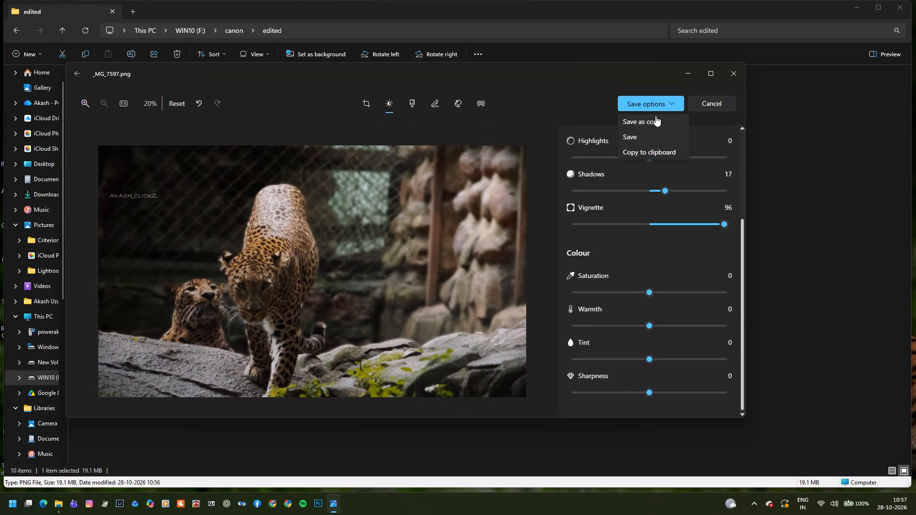
pyautogui.click(655, 132)
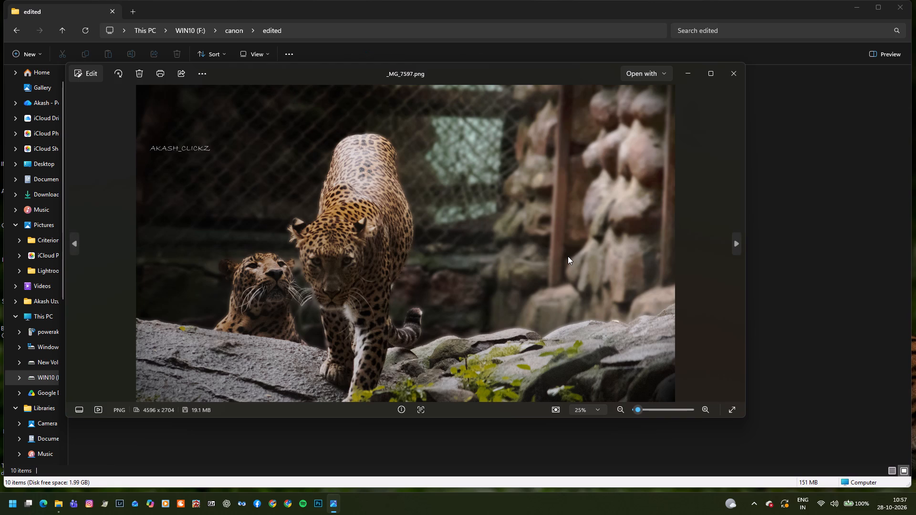
# Review the saved leopard image up close and against the neighbouring photos in the folder, and close Photos.
pyautogui.press('Left')
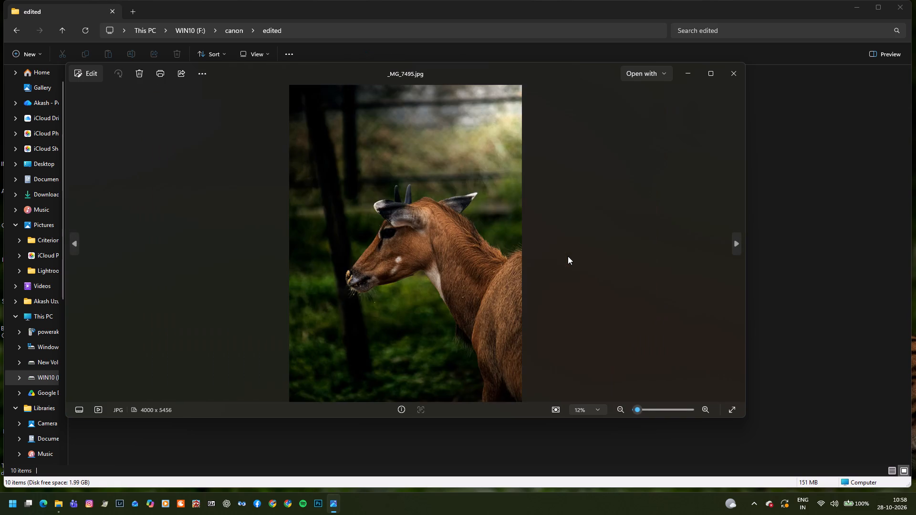
pyautogui.press('Right')
pyautogui.scroll(2, 537, 244)
pyautogui.scroll(-3, 537, 244)
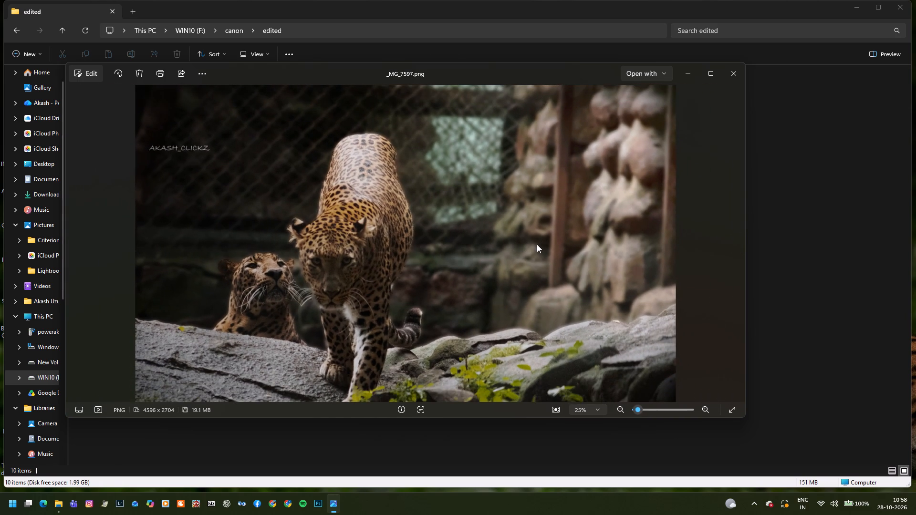
pyautogui.press('Right')
pyautogui.press('Left')
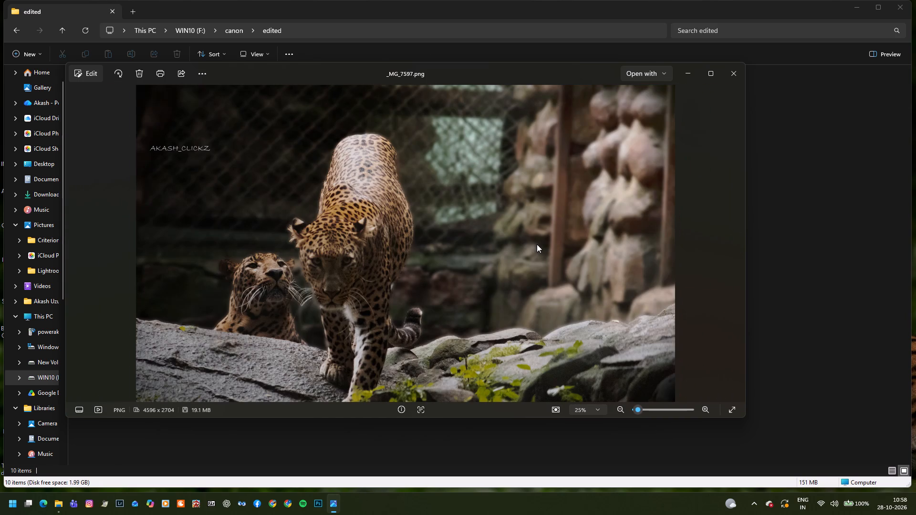
pyautogui.scroll(3, 368, 214)
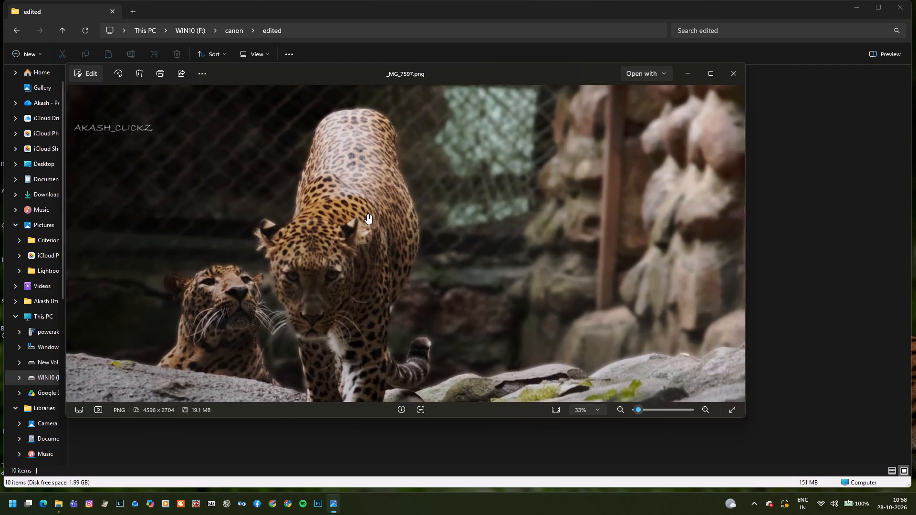
pyautogui.scroll(-4, 367, 215)
pyautogui.rightClick(384, 239)
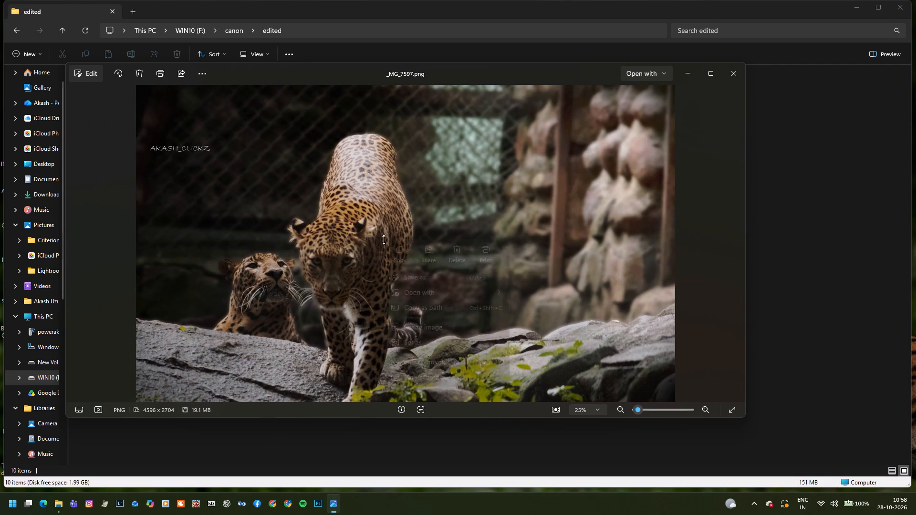
pyautogui.click(652, 198)
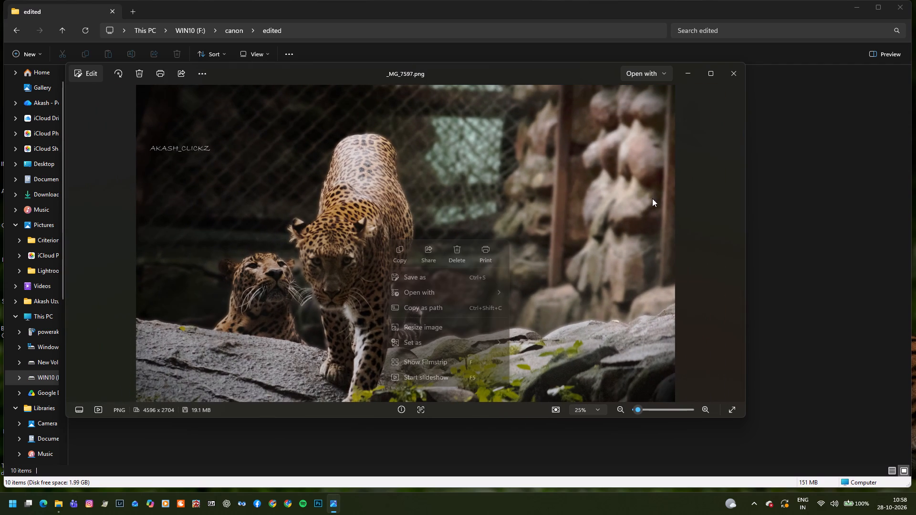
pyautogui.click(740, 71)
# Show the hidden system tray icons.
pyautogui.click(754, 509)
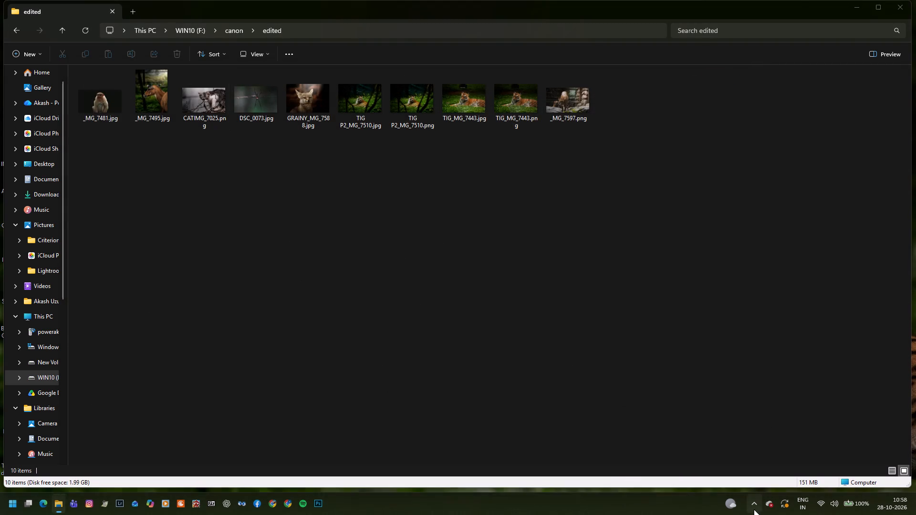